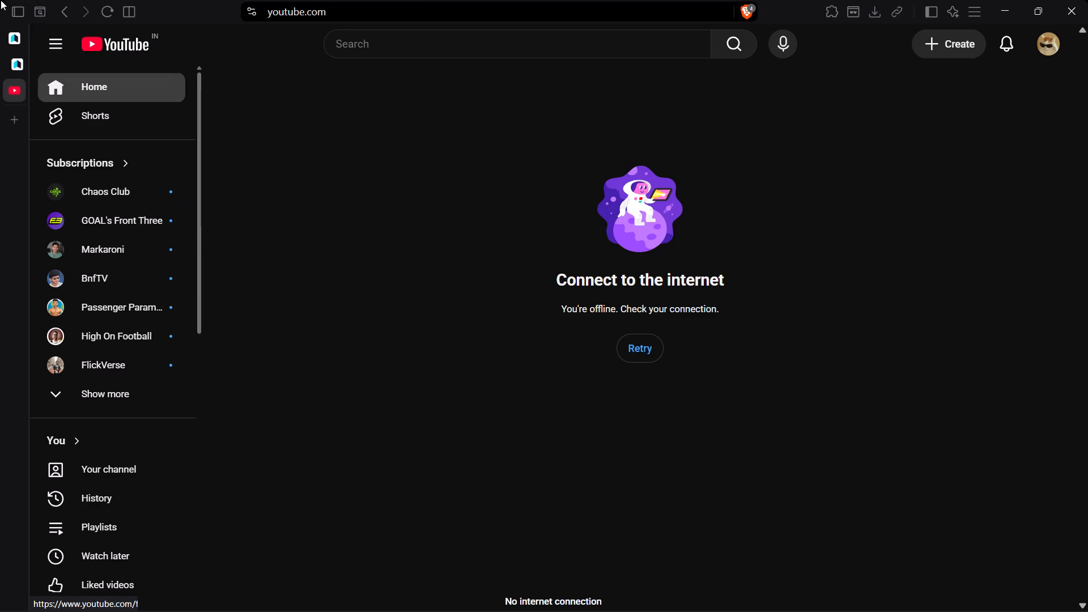
Leave the offline YouTube page and switch to the Pencil2D drawing project.
{"action": "left_click", "coordinate": [65, 0]}
{"action": "left_click", "coordinate": [65, 5]}
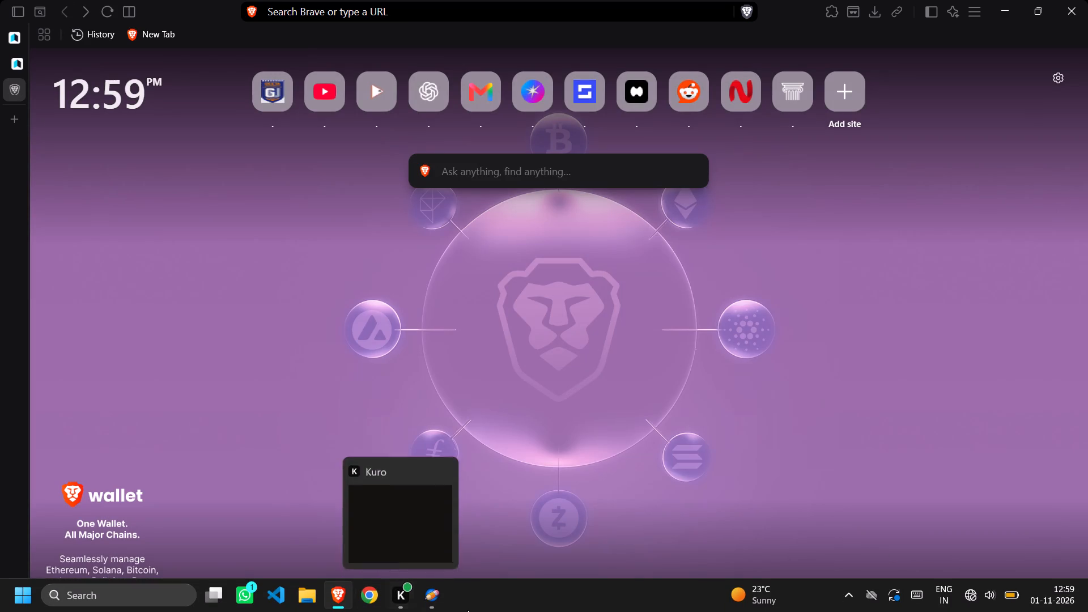
{"action": "left_click", "coordinate": [431, 598]}
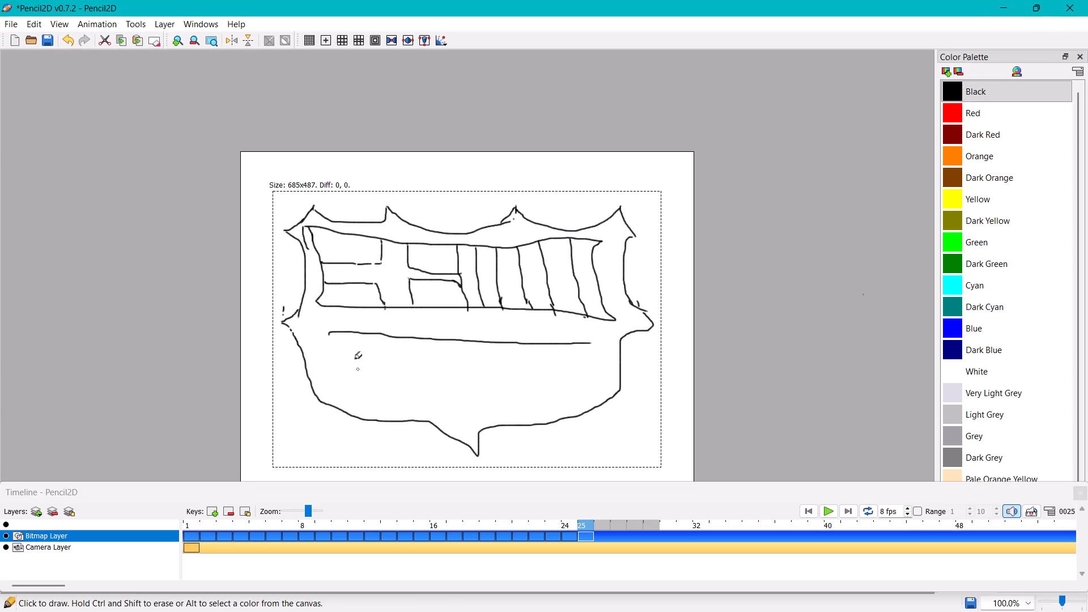
Add a new empty keyframe at frame 26 of the Bitmap Layer.
{"action": "left_click", "coordinate": [569, 530]}
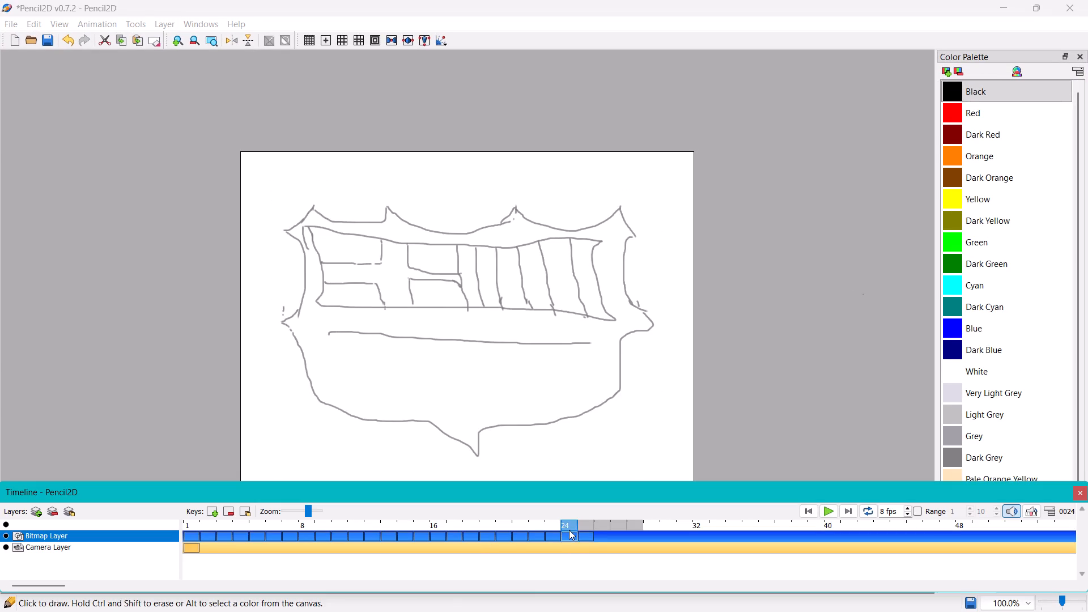
{"action": "left_click", "coordinate": [581, 525]}
{"action": "left_click", "coordinate": [593, 522]}
{"action": "left_click", "coordinate": [597, 520]}
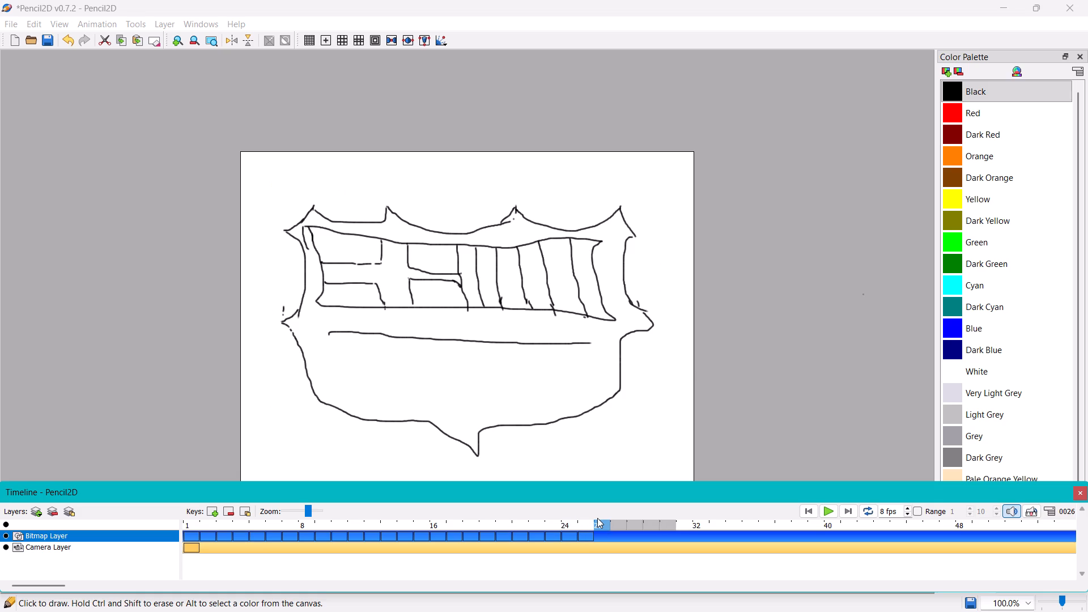
{"action": "left_click", "coordinate": [216, 515]}
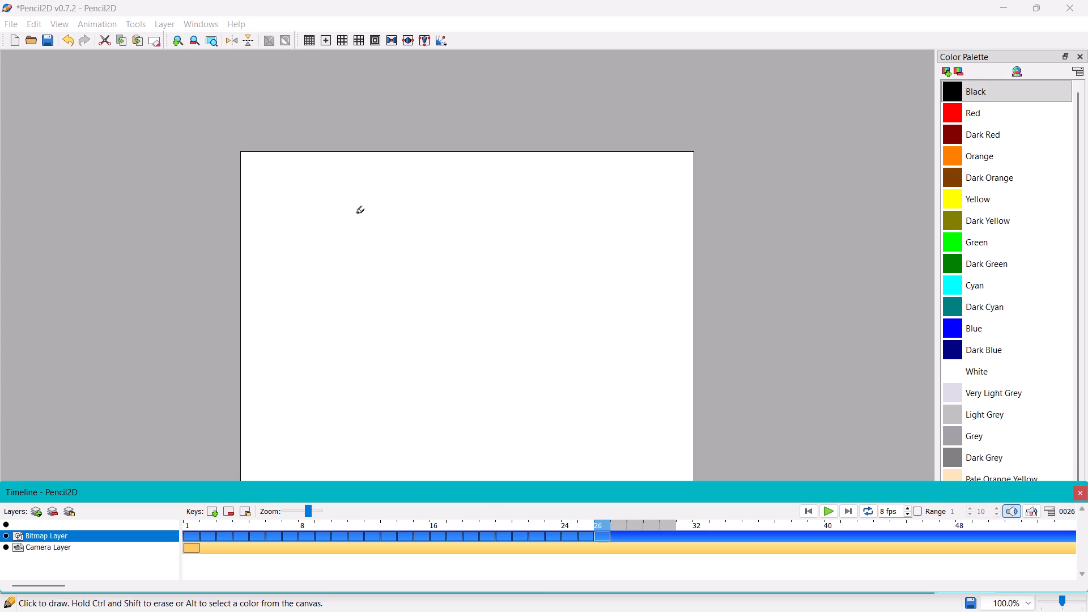
Draw the crest's top edge in black on frame 26, with four small peaks joined by shallow, nearly flat lines.
{"action": "left_click_drag", "start_coordinate": [295, 234], "coordinate": [305, 226]}
{"action": "left_click", "coordinate": [308, 226]}
{"action": "left_click_drag", "start_coordinate": [311, 222], "coordinate": [315, 212]}
{"action": "double_click", "coordinate": [315, 212]}
{"action": "left_click_drag", "start_coordinate": [315, 212], "coordinate": [367, 224]}
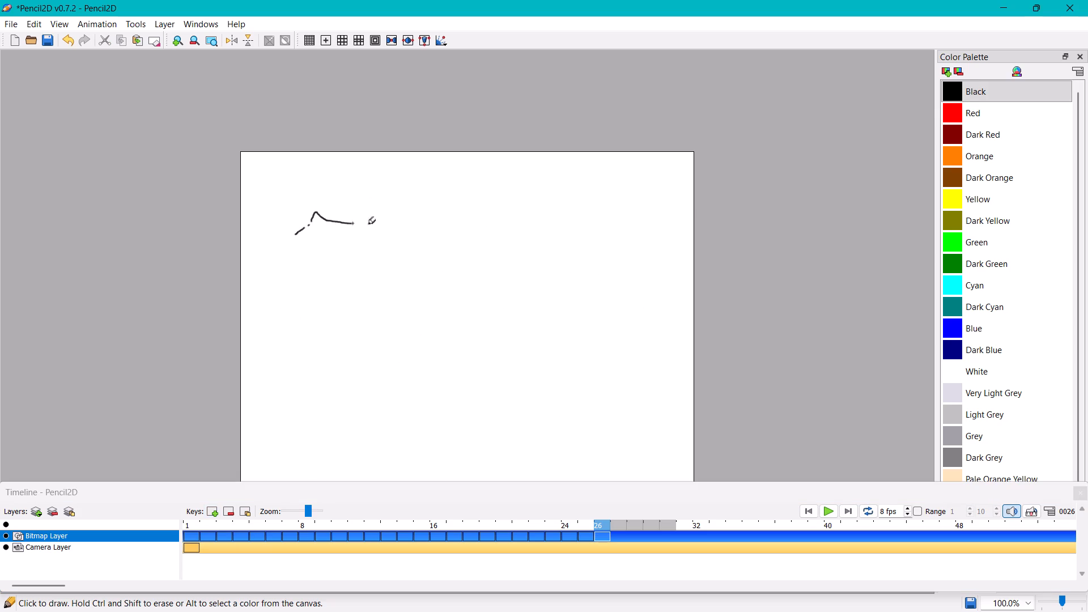
{"action": "left_click_drag", "start_coordinate": [367, 224], "coordinate": [395, 226]}
{"action": "left_click_drag", "start_coordinate": [395, 226], "coordinate": [402, 216]}
{"action": "left_click", "coordinate": [402, 216]}
{"action": "left_click_drag", "start_coordinate": [403, 220], "coordinate": [516, 222]}
{"action": "left_click", "coordinate": [516, 222]}
{"action": "left_click_drag", "start_coordinate": [516, 222], "coordinate": [522, 229]}
{"action": "left_click_drag", "start_coordinate": [522, 229], "coordinate": [524, 230]}
{"action": "left_click_drag", "start_coordinate": [524, 230], "coordinate": [627, 245]}
Draw the crest's notched sides and its curved base with a central point, closing the outline at the upper-left corner.
{"action": "left_click_drag", "start_coordinate": [627, 245], "coordinate": [612, 263]}
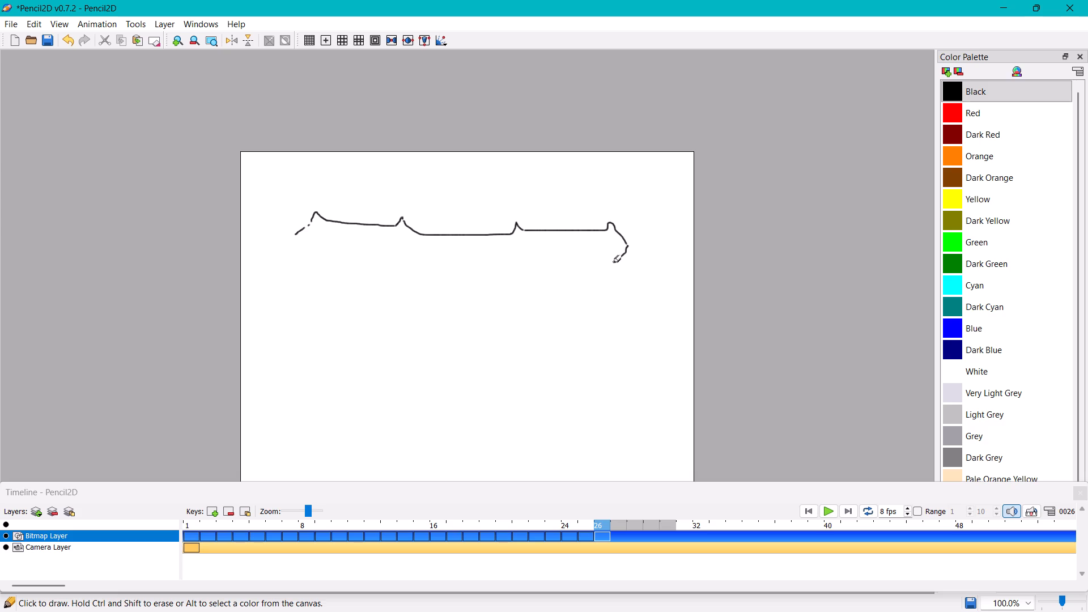
{"action": "left_click_drag", "start_coordinate": [612, 263], "coordinate": [503, 427]}
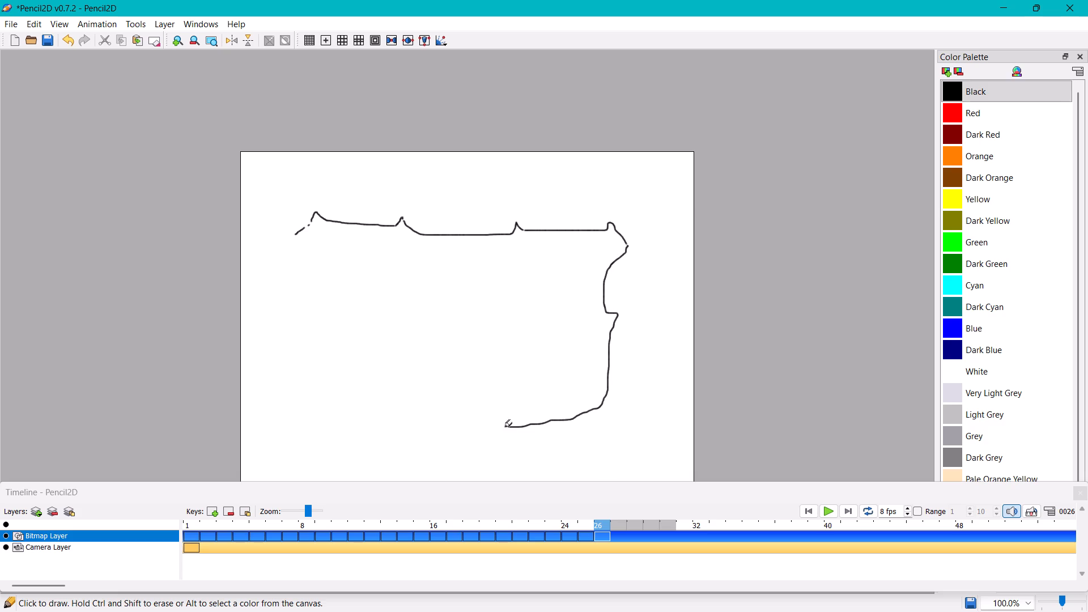
{"action": "left_click_drag", "start_coordinate": [503, 427], "coordinate": [305, 341]}
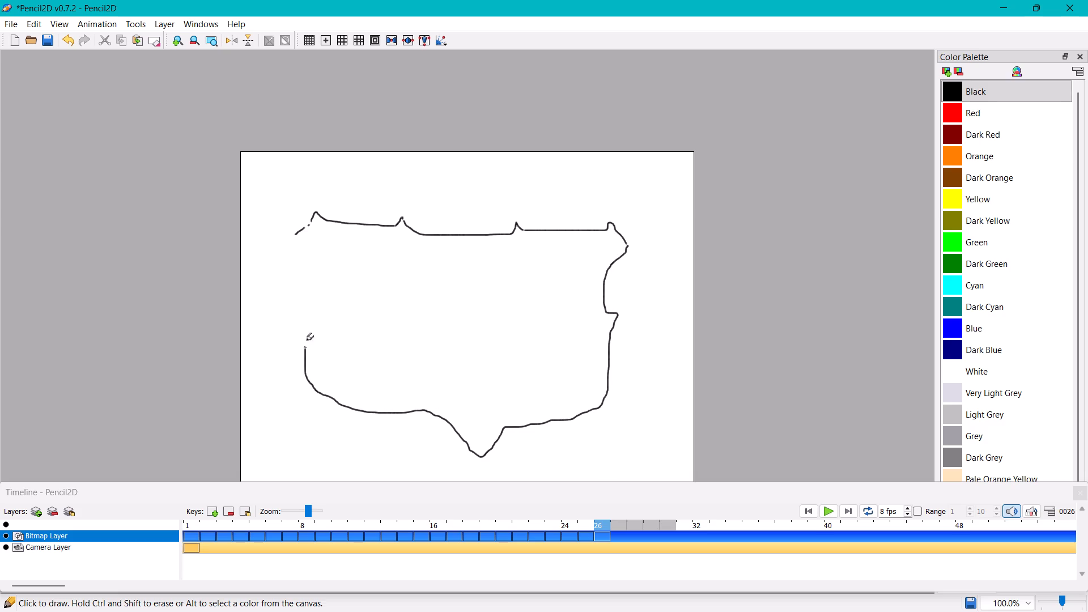
{"action": "left_click_drag", "start_coordinate": [305, 341], "coordinate": [296, 239]}
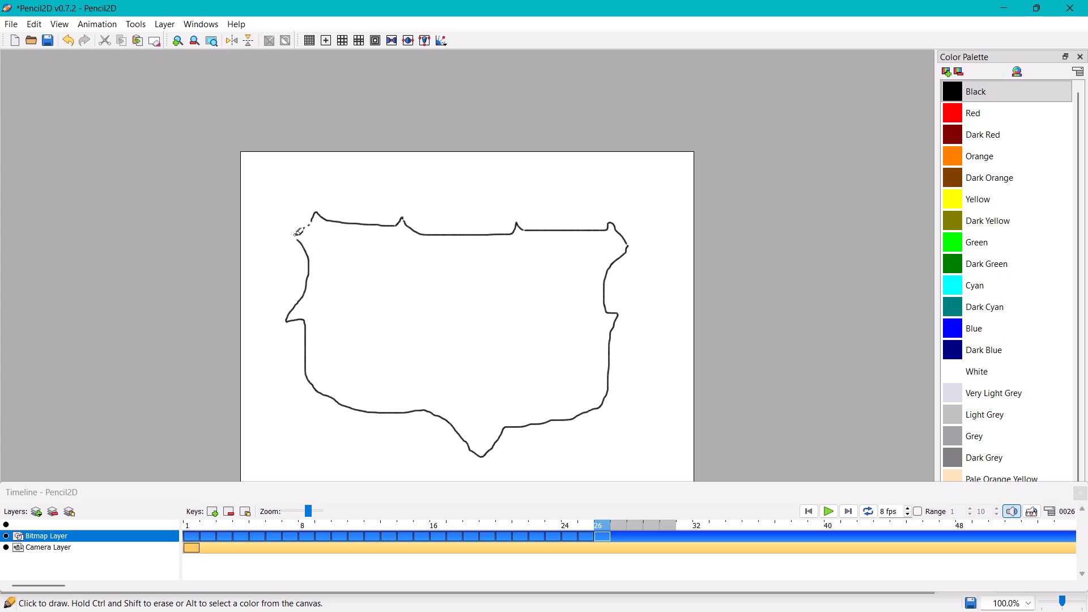
{"action": "double_click", "coordinate": [297, 244]}
{"action": "left_click_drag", "start_coordinate": [297, 244], "coordinate": [293, 235]}
{"action": "double_click", "coordinate": [293, 235]}
{"action": "left_click_drag", "start_coordinate": [293, 235], "coordinate": [313, 215]}
{"action": "left_click", "coordinate": [313, 215]}
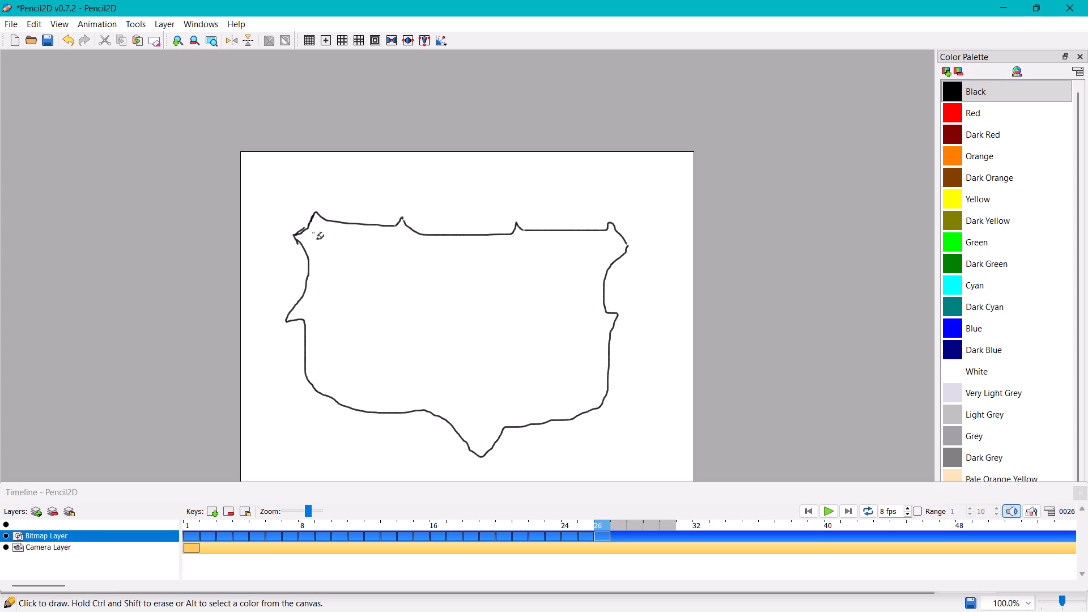
Draw a wide four-sided inner panel across the upper half of the crest, with a curved right edge.
{"action": "left_click", "coordinate": [312, 238]}
{"action": "left_click_drag", "start_coordinate": [312, 238], "coordinate": [314, 243]}
{"action": "left_click", "coordinate": [314, 245]}
{"action": "left_click", "coordinate": [318, 254]}
{"action": "left_click_drag", "start_coordinate": [318, 260], "coordinate": [368, 312]}
{"action": "left_click_drag", "start_coordinate": [368, 312], "coordinate": [594, 240]}
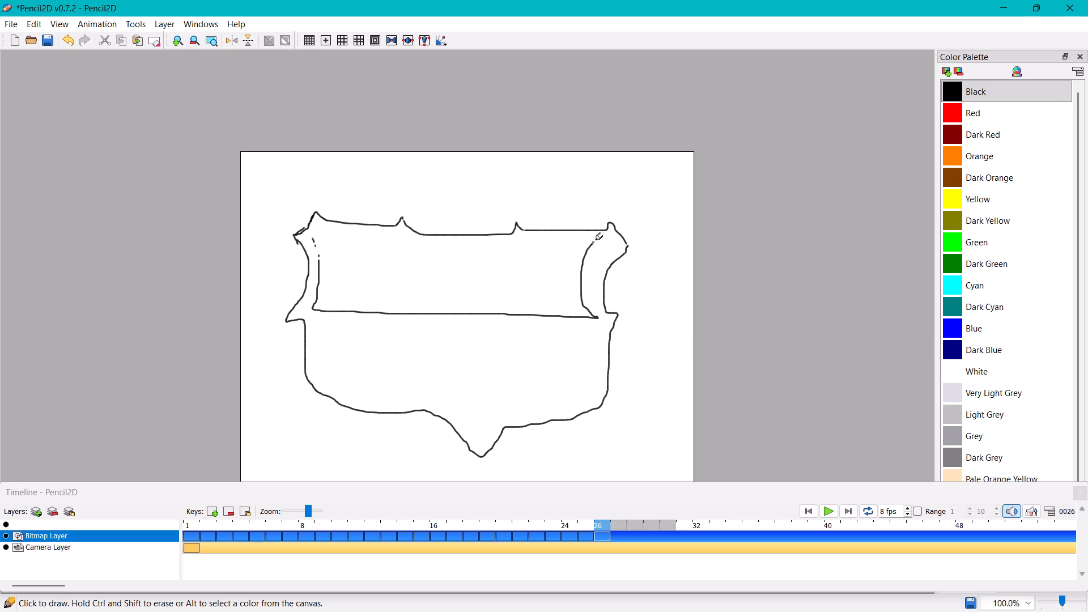
{"action": "left_click_drag", "start_coordinate": [594, 240], "coordinate": [335, 235]}
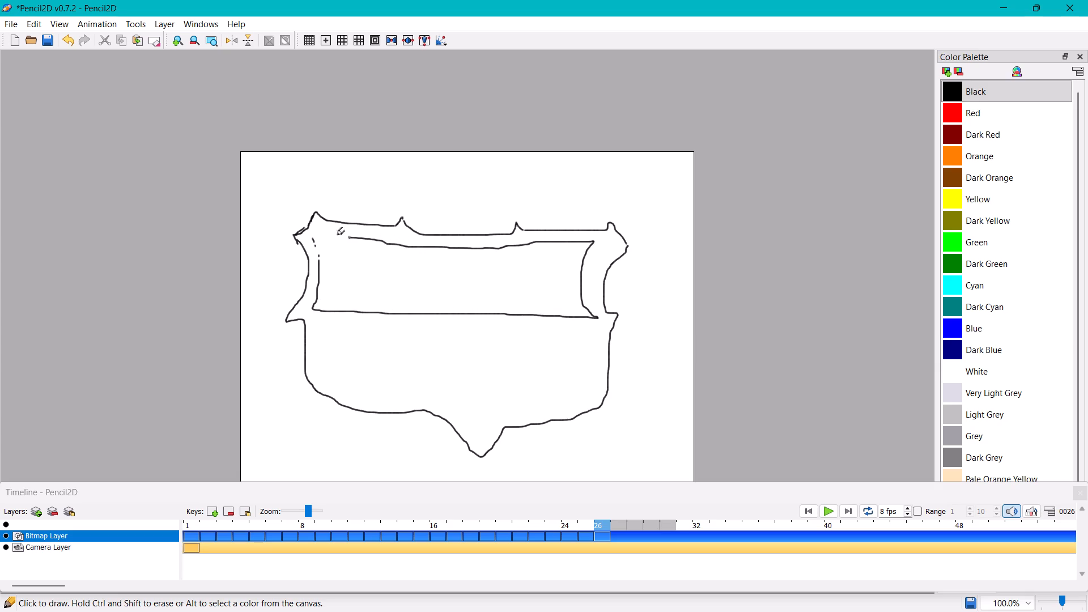
{"action": "left_click_drag", "start_coordinate": [335, 235], "coordinate": [316, 270]}
Draw a vertical divider down the middle of the inner panel, from its top edge to its bottom edge.
{"action": "double_click", "coordinate": [455, 248]}
{"action": "left_click_drag", "start_coordinate": [455, 248], "coordinate": [453, 309]}
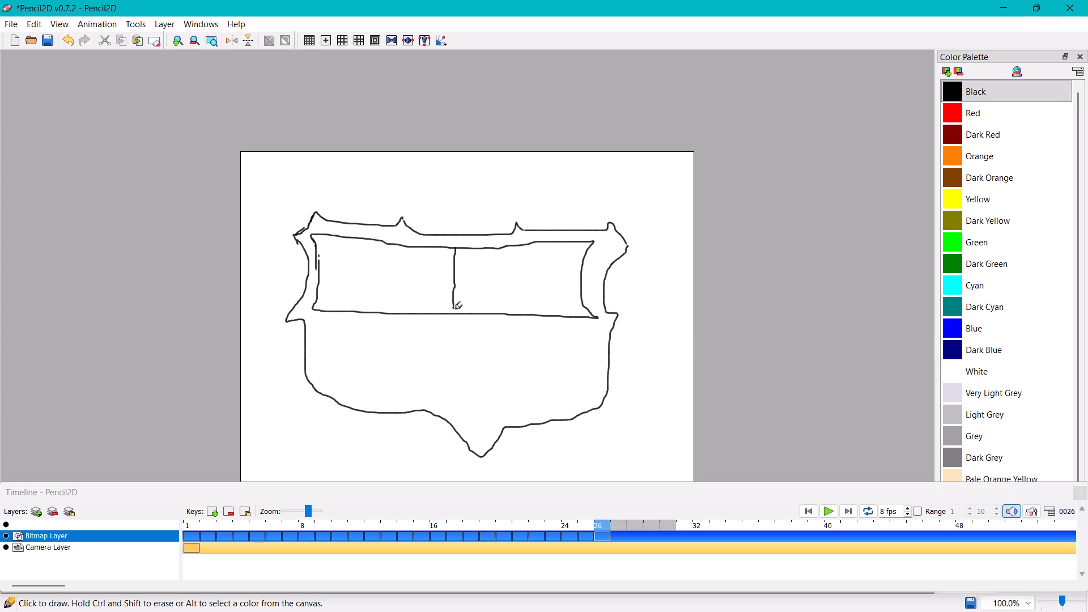
{"action": "left_click_drag", "start_coordinate": [453, 309], "coordinate": [453, 321]}
{"action": "left_click", "coordinate": [453, 321]}
Draw the rectangular cell in the upper-left corner of the inner panel, with a horizontal line and a vertical side.
{"action": "left_click_drag", "start_coordinate": [316, 267], "coordinate": [363, 267]}
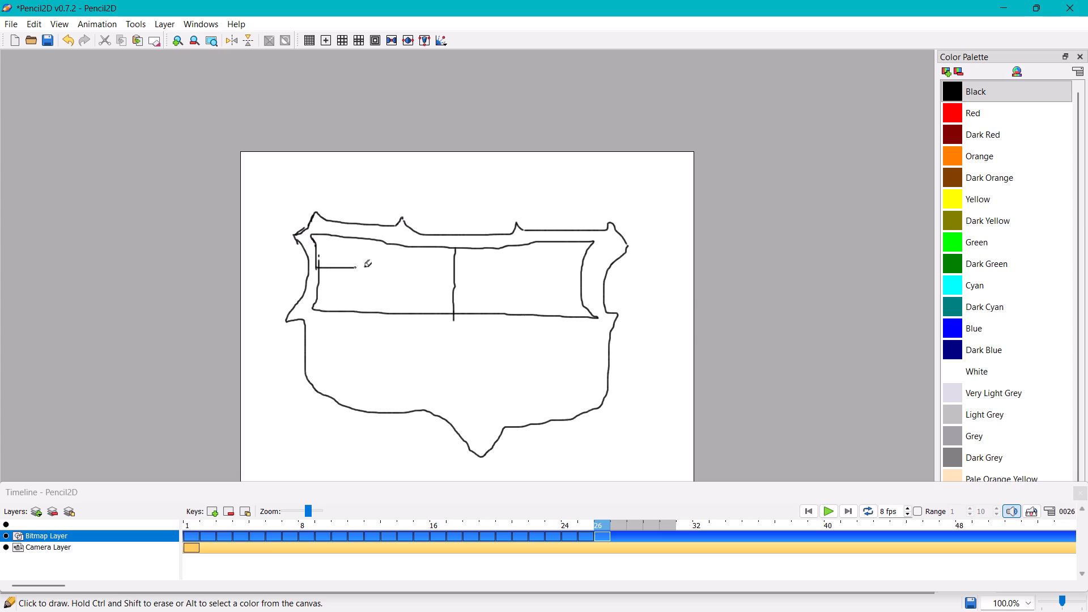
{"action": "left_click_drag", "start_coordinate": [363, 267], "coordinate": [376, 267]}
{"action": "triple_click", "coordinate": [376, 267]}
{"action": "left_click", "coordinate": [377, 267]}
{"action": "left_click_drag", "start_coordinate": [377, 266], "coordinate": [379, 253]}
{"action": "left_click_drag", "start_coordinate": [379, 252], "coordinate": [379, 239]}
{"action": "left_click", "coordinate": [379, 239]}
{"action": "left_click_drag", "start_coordinate": [379, 243], "coordinate": [380, 254]}
{"action": "left_click_drag", "start_coordinate": [380, 254], "coordinate": [376, 271]}
{"action": "left_click", "coordinate": [376, 271]}
Draw the upper and lower rectangular cells against the left side of the central divider, leaving a gap between them.
{"action": "left_click", "coordinate": [399, 247]}
{"action": "left_click_drag", "start_coordinate": [399, 247], "coordinate": [403, 276]}
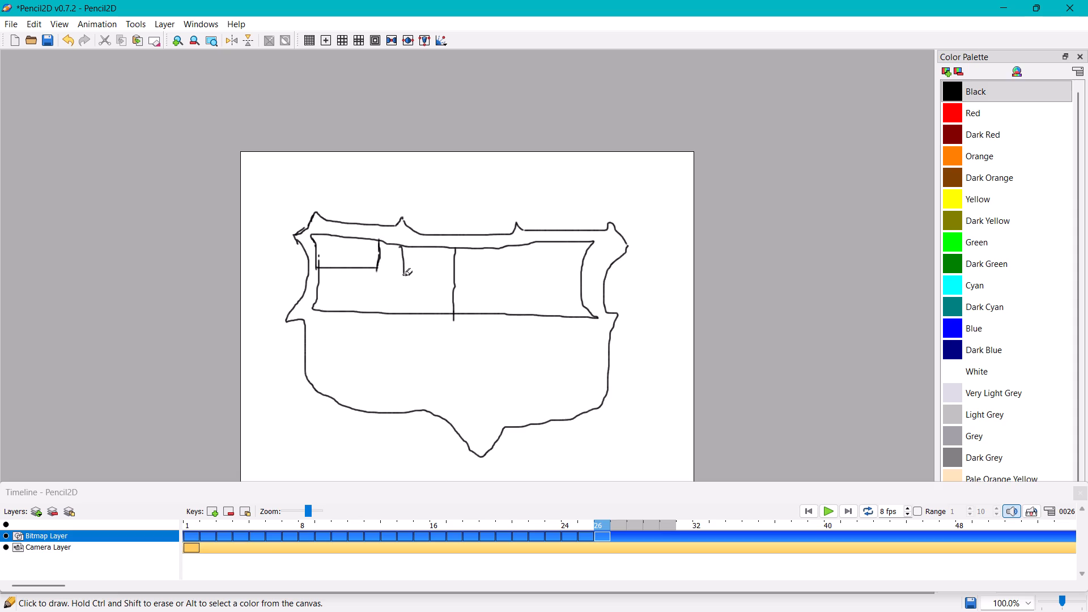
{"action": "left_click_drag", "start_coordinate": [403, 276], "coordinate": [455, 274]}
{"action": "left_click", "coordinate": [455, 274]}
{"action": "left_click", "coordinate": [402, 290]}
{"action": "left_click_drag", "start_coordinate": [402, 290], "coordinate": [403, 315]}
{"action": "left_click", "coordinate": [403, 315]}
{"action": "left_click", "coordinate": [403, 294]}
{"action": "left_click_drag", "start_coordinate": [403, 294], "coordinate": [457, 295]}
{"action": "double_click", "coordinate": [457, 295]}
Draw the rectangular cell in the lower-left corner of the inner panel, completing the cross shape between the four cells.
{"action": "left_click", "coordinate": [318, 286]}
{"action": "left_click_drag", "start_coordinate": [318, 286], "coordinate": [368, 284]}
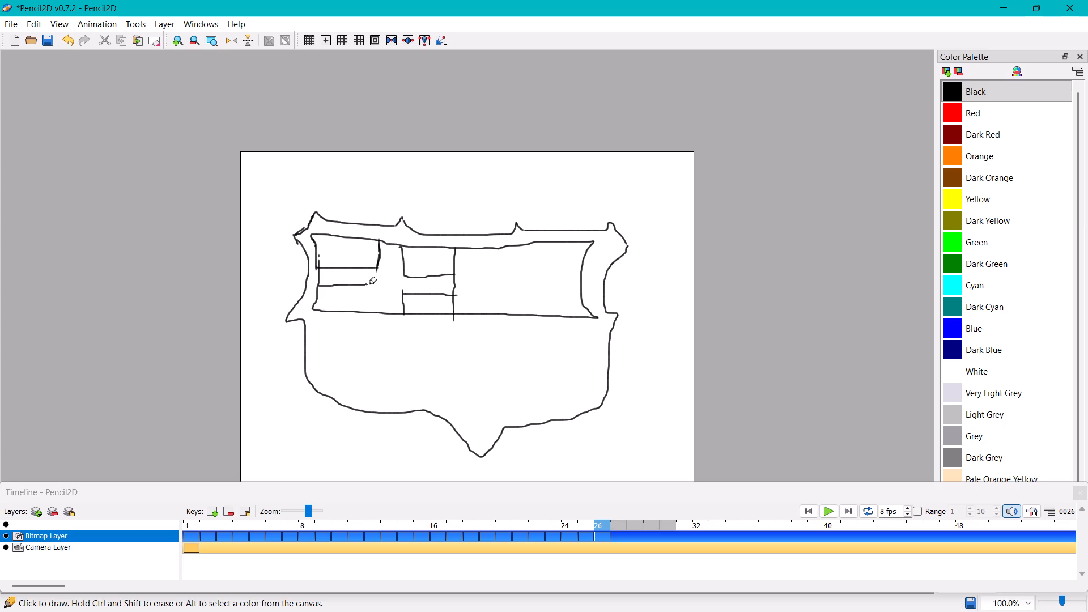
{"action": "left_click_drag", "start_coordinate": [368, 284], "coordinate": [373, 284]}
{"action": "left_click", "coordinate": [373, 284]}
{"action": "left_click_drag", "start_coordinate": [373, 284], "coordinate": [370, 312]}
{"action": "left_click", "coordinate": [370, 312]}
{"action": "right_click_drag", "start_coordinate": [0, 611], "coordinate": [0, 602]}
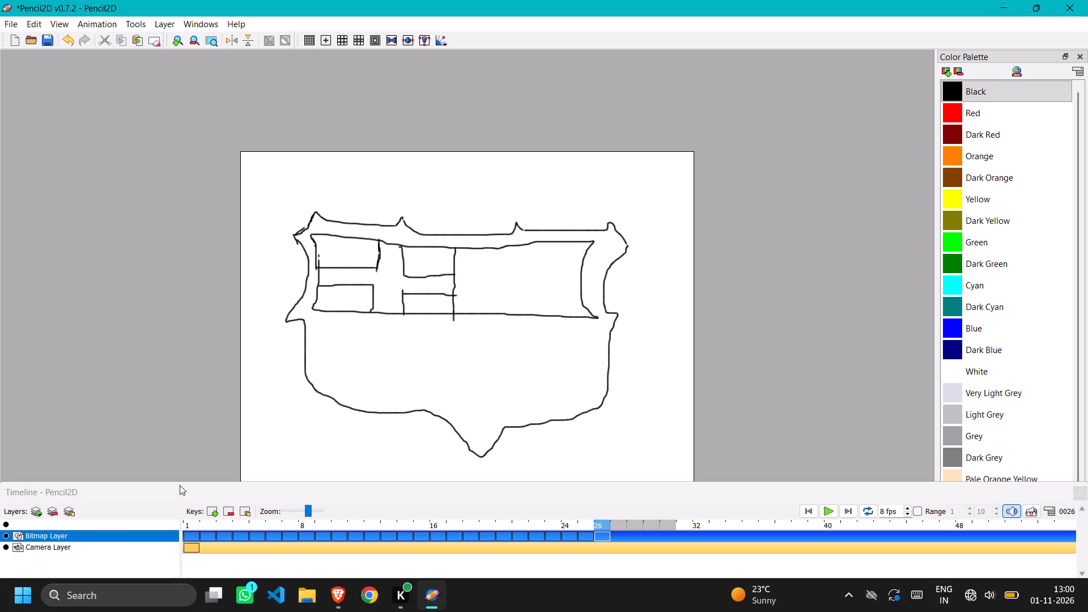
Draw three evenly spaced vertical stripe lines just right of the inner panel's central divider, from its top edge to its bottom edge.
{"action": "double_click", "coordinate": [472, 250]}
{"action": "left_click_drag", "start_coordinate": [472, 250], "coordinate": [472, 294]}
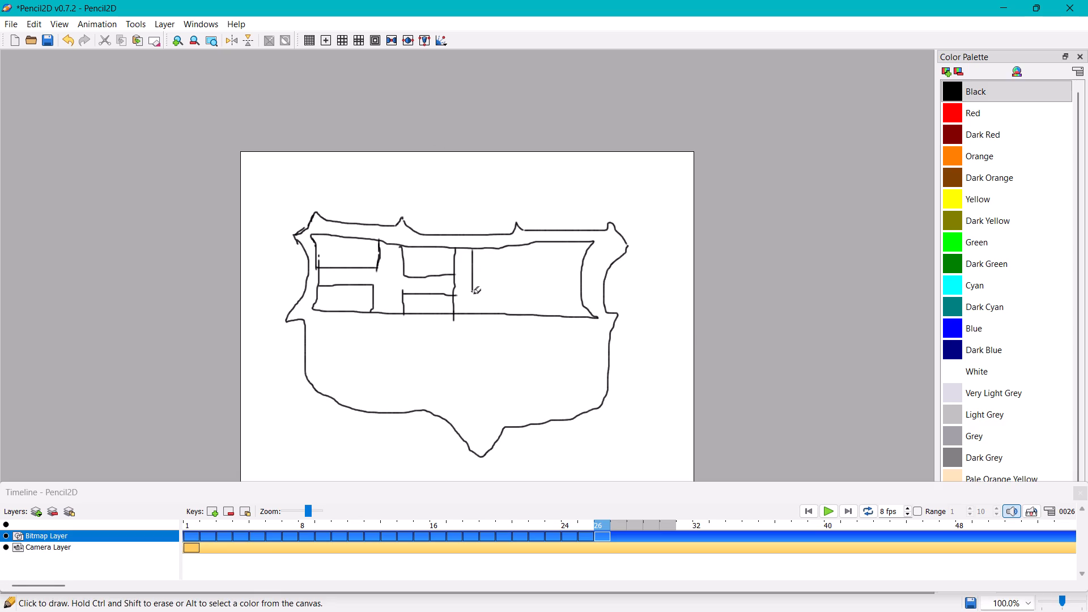
{"action": "left_click_drag", "start_coordinate": [472, 294], "coordinate": [472, 314]}
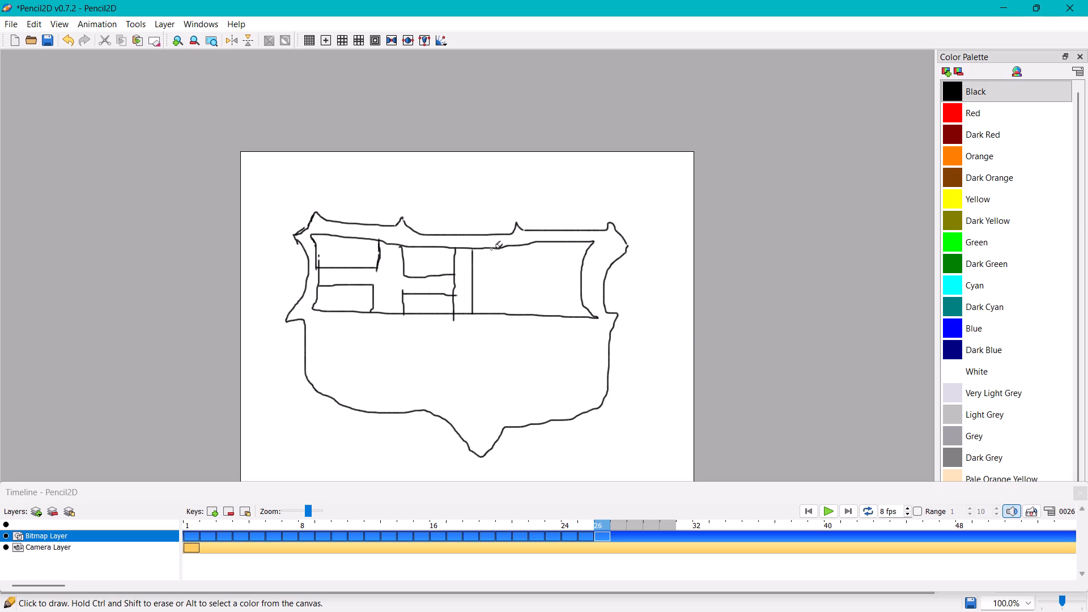
{"action": "left_click", "coordinate": [494, 249]}
{"action": "left_click_drag", "start_coordinate": [494, 249], "coordinate": [494, 312]}
{"action": "left_click", "coordinate": [494, 312]}
{"action": "left_click_drag", "start_coordinate": [513, 246], "coordinate": [513, 304]}
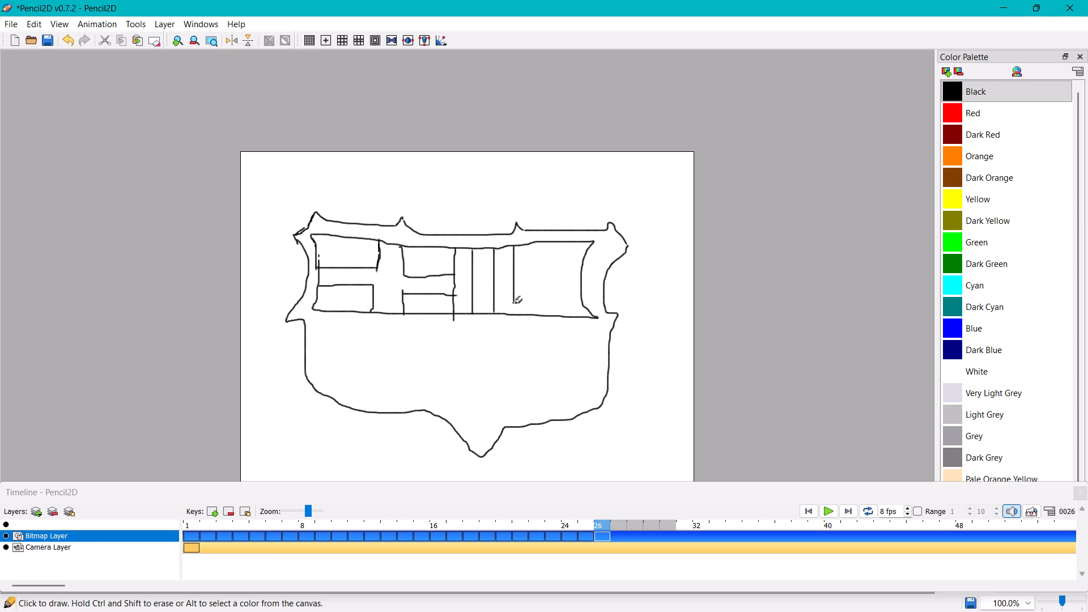
{"action": "left_click_drag", "start_coordinate": [513, 304], "coordinate": [513, 316]}
{"action": "left_click", "coordinate": [513, 316]}
Draw three more vertical stripe lines across the remaining right part of the inner panel, ending near its curved right side.
{"action": "left_click_drag", "start_coordinate": [533, 241], "coordinate": [533, 316]}
{"action": "left_click_drag", "start_coordinate": [552, 245], "coordinate": [552, 296]}
{"action": "left_click_drag", "start_coordinate": [552, 296], "coordinate": [552, 314]}
{"action": "left_click", "coordinate": [552, 314]}
{"action": "left_click_drag", "start_coordinate": [570, 242], "coordinate": [569, 253]}
{"action": "left_click_drag", "start_coordinate": [569, 253], "coordinate": [568, 316]}
{"action": "left_click", "coordinate": [568, 316]}
Draw a closed lower panel beneath the inner panel, with a straight top edge and a curved bottom following the crest outline.
{"action": "left_click_drag", "start_coordinate": [321, 334], "coordinate": [545, 337]}
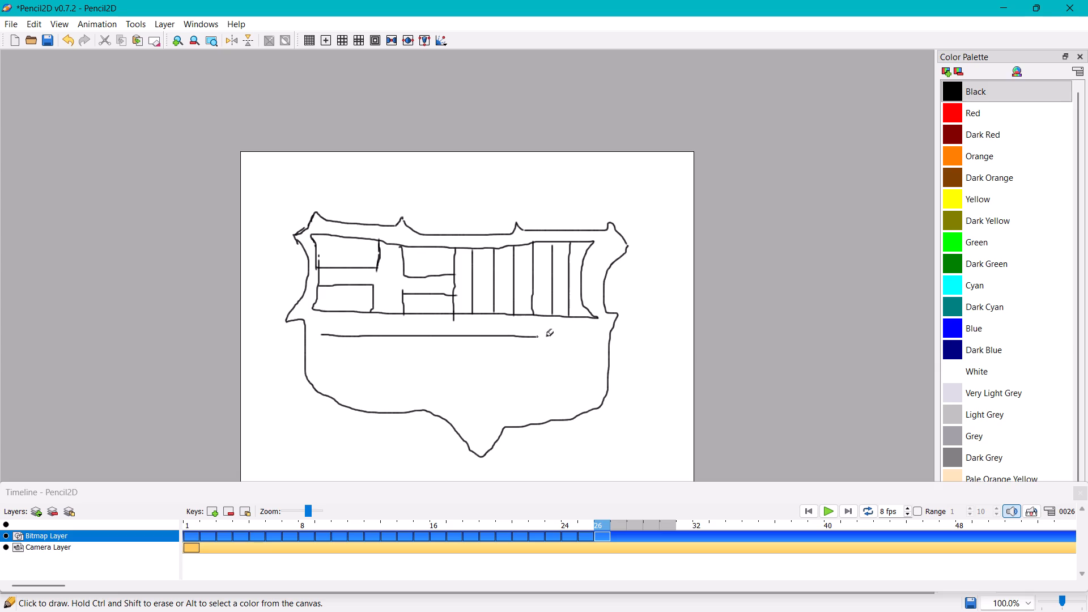
{"action": "left_click_drag", "start_coordinate": [545, 337], "coordinate": [494, 398]}
{"action": "left_click_drag", "start_coordinate": [494, 398], "coordinate": [318, 325]}
{"action": "left_click", "coordinate": [318, 325]}
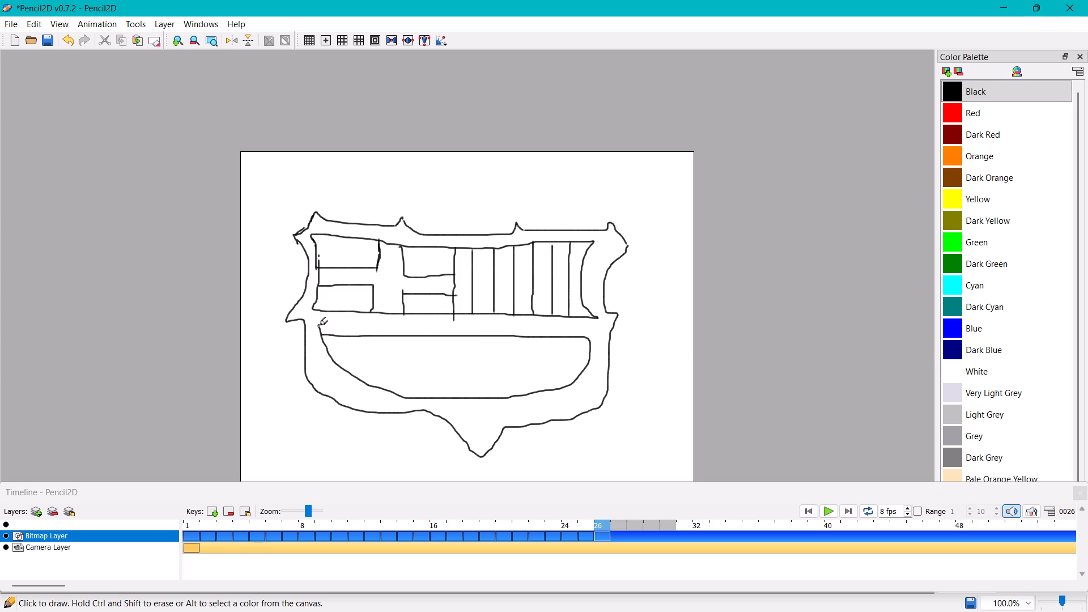
Add keyframes 27 and 28 on the Bitmap Layer and paste the copied crest drawing into frame 28.
{"action": "left_click", "coordinate": [622, 524]}
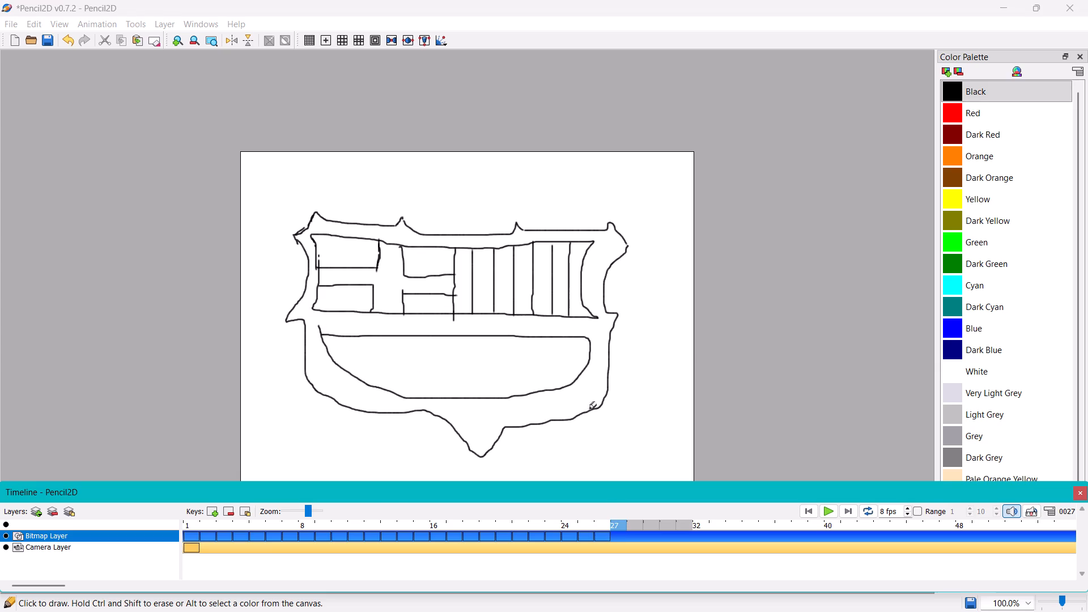
{"action": "double_click", "coordinate": [215, 509]}
{"action": "key", "text": "ctrl+v"}
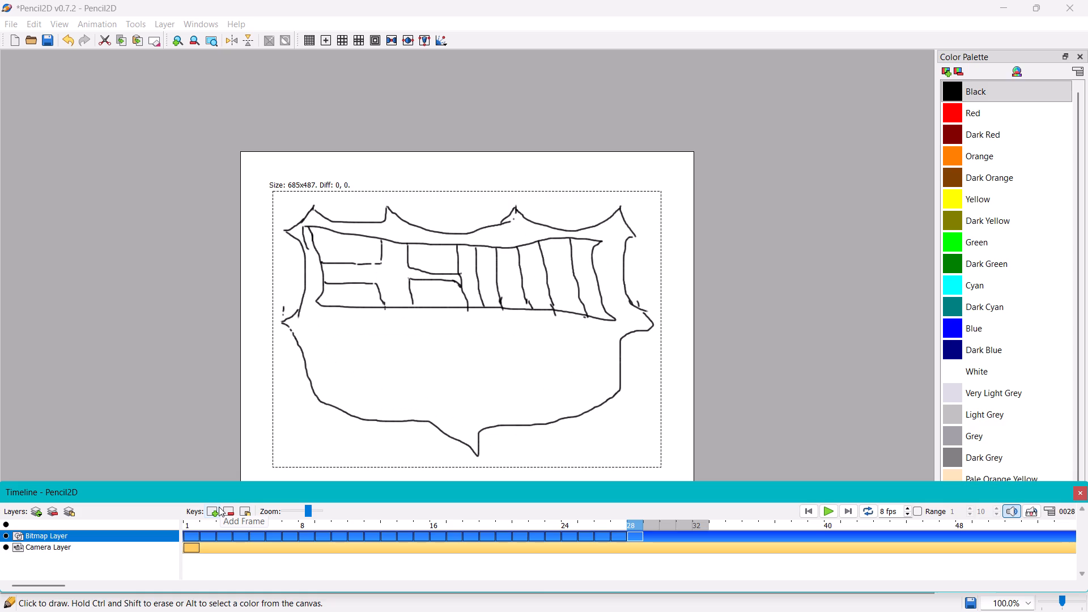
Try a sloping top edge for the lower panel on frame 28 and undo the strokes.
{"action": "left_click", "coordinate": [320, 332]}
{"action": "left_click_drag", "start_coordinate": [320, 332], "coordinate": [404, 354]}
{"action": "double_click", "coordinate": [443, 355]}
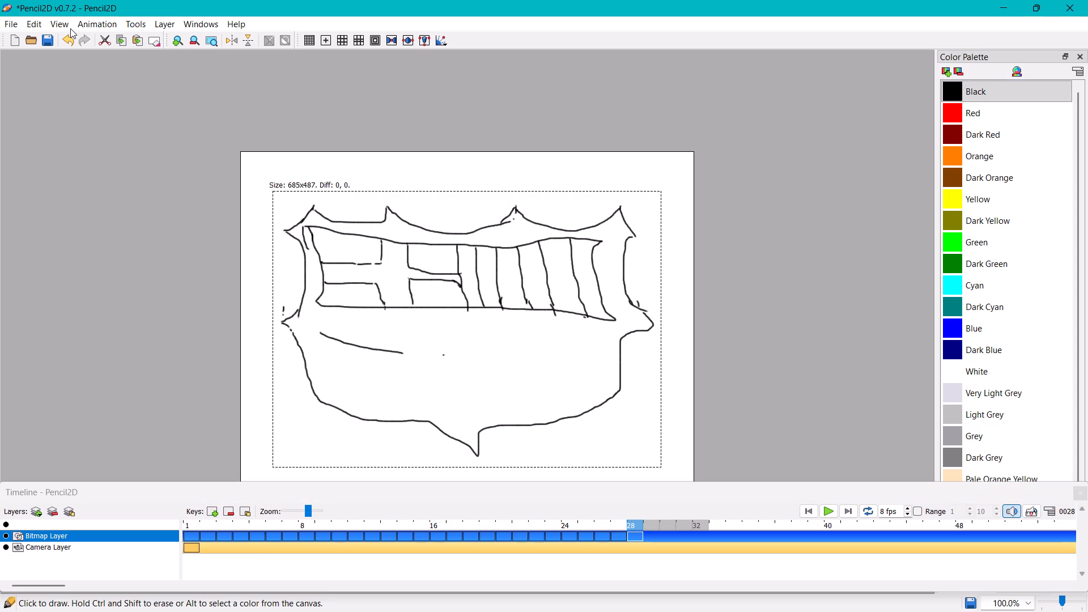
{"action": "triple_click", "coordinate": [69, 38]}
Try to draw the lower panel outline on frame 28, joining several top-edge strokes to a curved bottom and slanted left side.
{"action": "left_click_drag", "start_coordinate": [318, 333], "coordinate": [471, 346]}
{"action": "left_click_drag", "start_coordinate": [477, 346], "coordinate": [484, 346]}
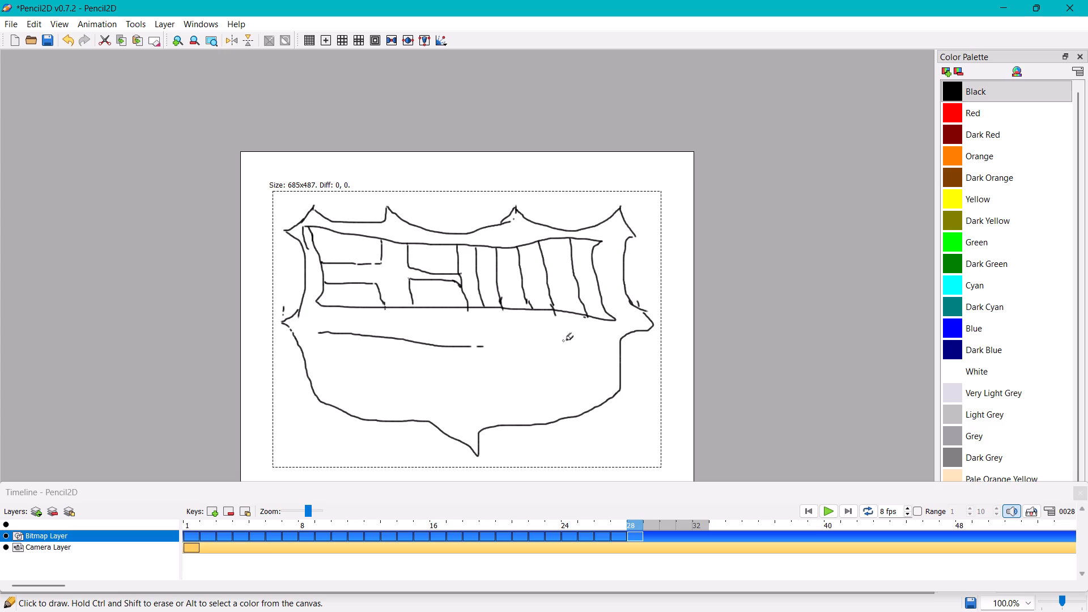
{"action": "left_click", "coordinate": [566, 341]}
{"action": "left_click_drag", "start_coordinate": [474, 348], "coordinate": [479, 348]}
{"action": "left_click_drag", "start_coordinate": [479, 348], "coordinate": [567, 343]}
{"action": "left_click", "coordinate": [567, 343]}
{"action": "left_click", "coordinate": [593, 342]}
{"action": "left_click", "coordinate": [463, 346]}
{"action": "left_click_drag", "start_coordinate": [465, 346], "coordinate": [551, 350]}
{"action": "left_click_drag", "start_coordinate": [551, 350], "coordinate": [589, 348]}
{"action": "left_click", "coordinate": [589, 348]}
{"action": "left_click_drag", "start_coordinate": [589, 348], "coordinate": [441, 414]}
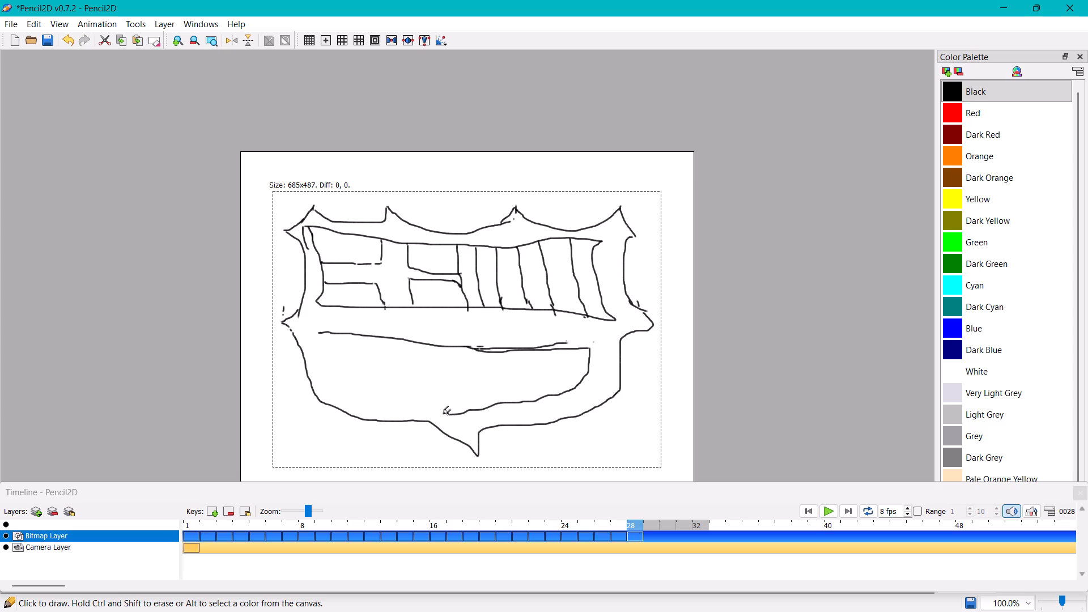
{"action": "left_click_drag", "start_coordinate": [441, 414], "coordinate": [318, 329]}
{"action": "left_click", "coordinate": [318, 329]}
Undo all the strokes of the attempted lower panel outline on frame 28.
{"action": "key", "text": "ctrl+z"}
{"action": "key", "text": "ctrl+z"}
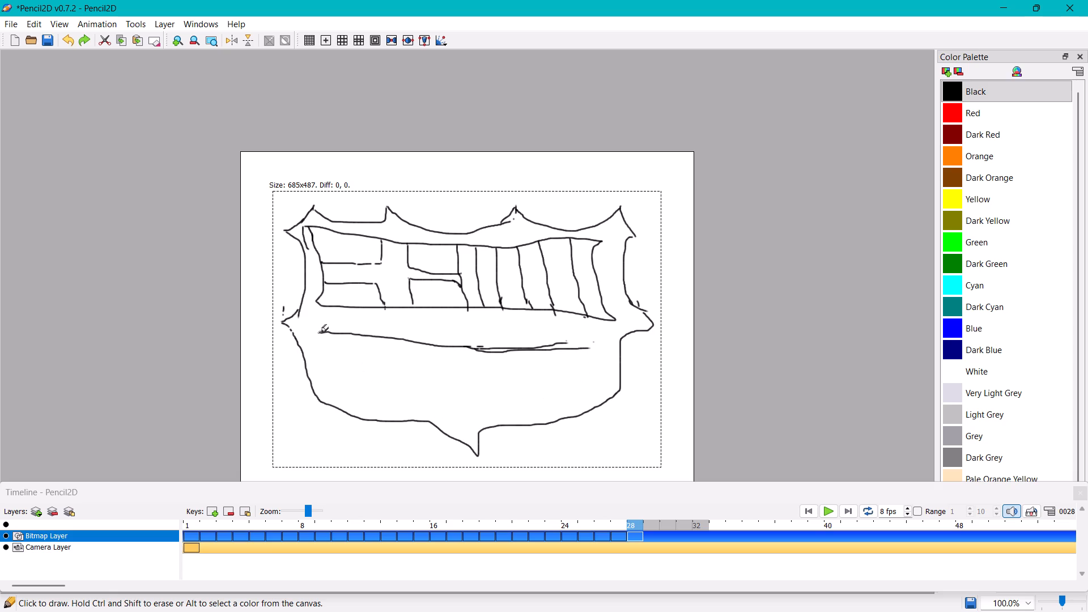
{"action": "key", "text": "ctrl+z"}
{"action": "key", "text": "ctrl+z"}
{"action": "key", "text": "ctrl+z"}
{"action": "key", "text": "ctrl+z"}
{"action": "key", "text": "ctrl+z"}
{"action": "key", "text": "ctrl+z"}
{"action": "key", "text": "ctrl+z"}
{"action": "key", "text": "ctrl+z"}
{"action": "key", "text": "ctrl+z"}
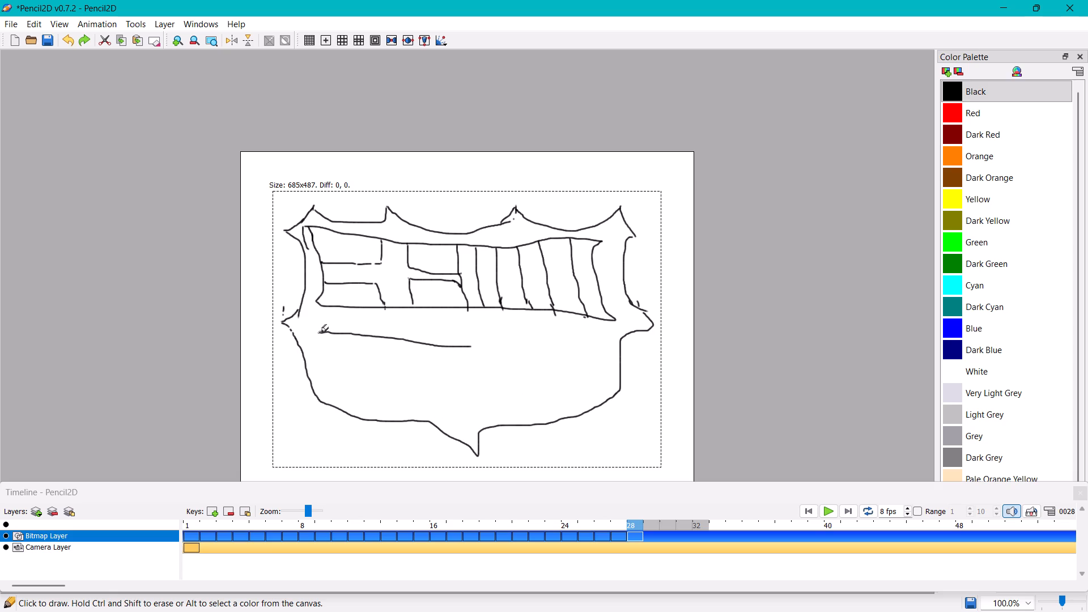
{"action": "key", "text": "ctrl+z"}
Draw the closed lower panel on frame 28 with a nearly straight top edge, angled sides and a shallow curved bottom.
{"action": "left_click", "coordinate": [321, 327]}
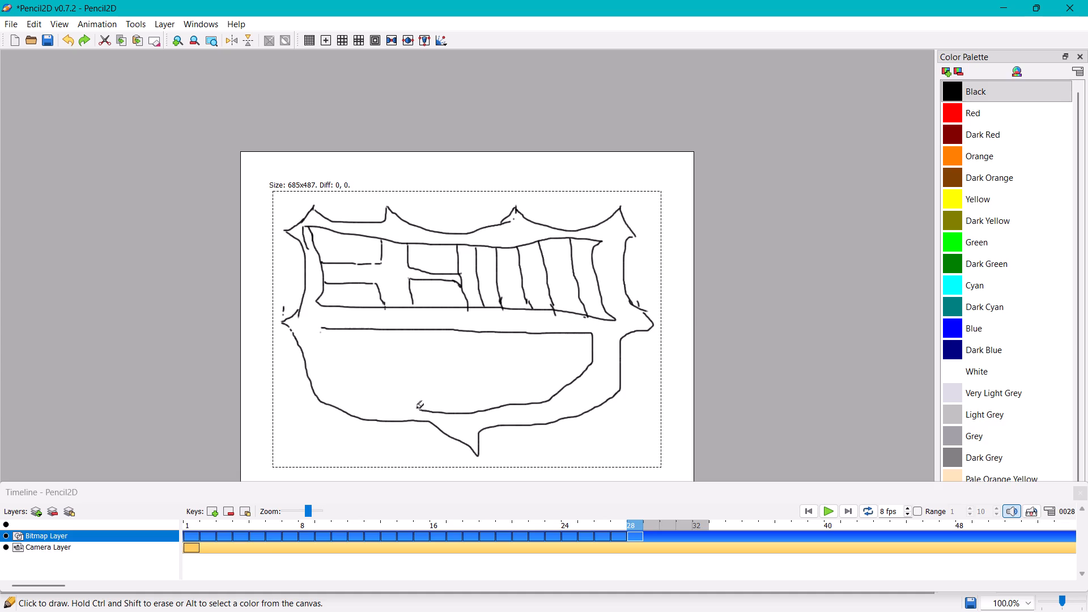
{"action": "left_click", "coordinate": [322, 328]}
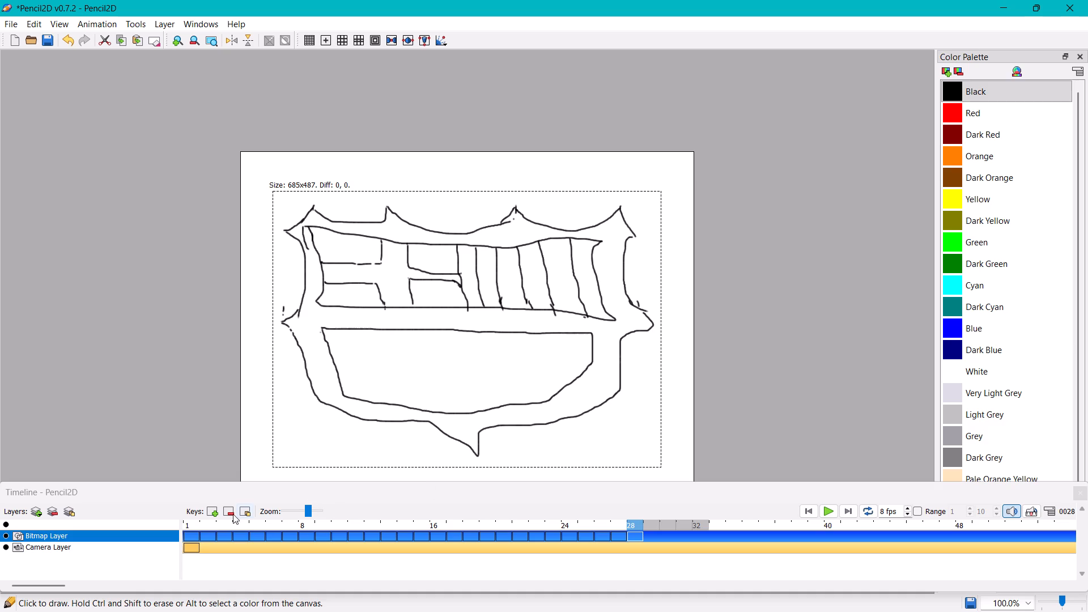
Draw a round ball in the middle of the lower panel, reaching from near its top edge to its bottom edge.
{"action": "left_click", "coordinate": [461, 346]}
{"action": "left_click_drag", "start_coordinate": [459, 345], "coordinate": [503, 384]}
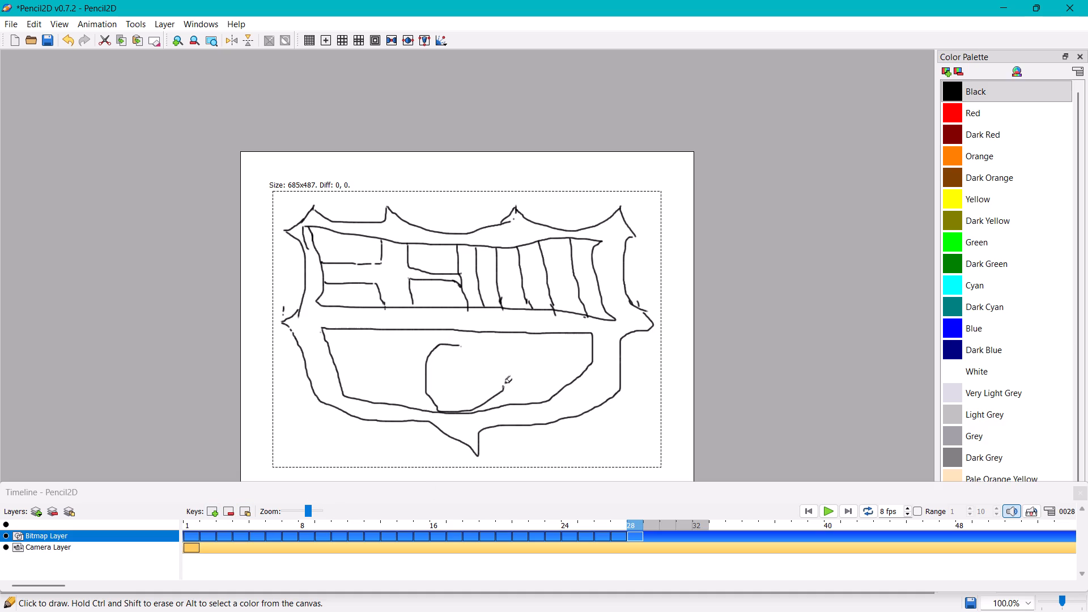
{"action": "left_click_drag", "start_coordinate": [503, 384], "coordinate": [432, 350]}
{"action": "left_click", "coordinate": [432, 350]}
Draw the ball's upper seams: two curved lines down from its top and a curve from its left side up to its upper right.
{"action": "left_click", "coordinate": [449, 347]}
{"action": "left_click_drag", "start_coordinate": [449, 347], "coordinate": [441, 381]}
{"action": "left_click", "coordinate": [441, 381]}
{"action": "left_click", "coordinate": [473, 339]}
{"action": "left_click_drag", "start_coordinate": [473, 339], "coordinate": [454, 395]}
{"action": "left_click", "coordinate": [454, 395]}
{"action": "left_click", "coordinate": [426, 369]}
{"action": "left_click_drag", "start_coordinate": [426, 369], "coordinate": [428, 379]}
{"action": "left_click_drag", "start_coordinate": [428, 379], "coordinate": [486, 356]}
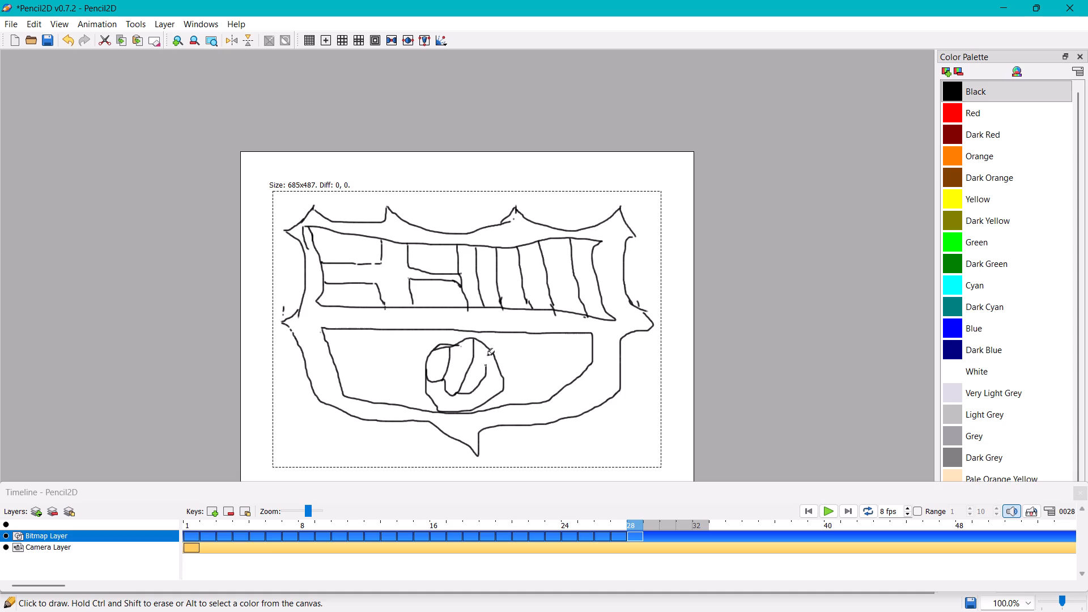
{"action": "left_click_drag", "start_coordinate": [486, 356], "coordinate": [485, 346]}
{"action": "left_click", "coordinate": [485, 343]}
Draw the ball's lower seams: a horizontal band near the bottom, a short line beneath it, and two short lines on the right.
{"action": "left_click", "coordinate": [452, 392]}
{"action": "left_click", "coordinate": [457, 392]}
{"action": "left_click_drag", "start_coordinate": [470, 392], "coordinate": [455, 399]}
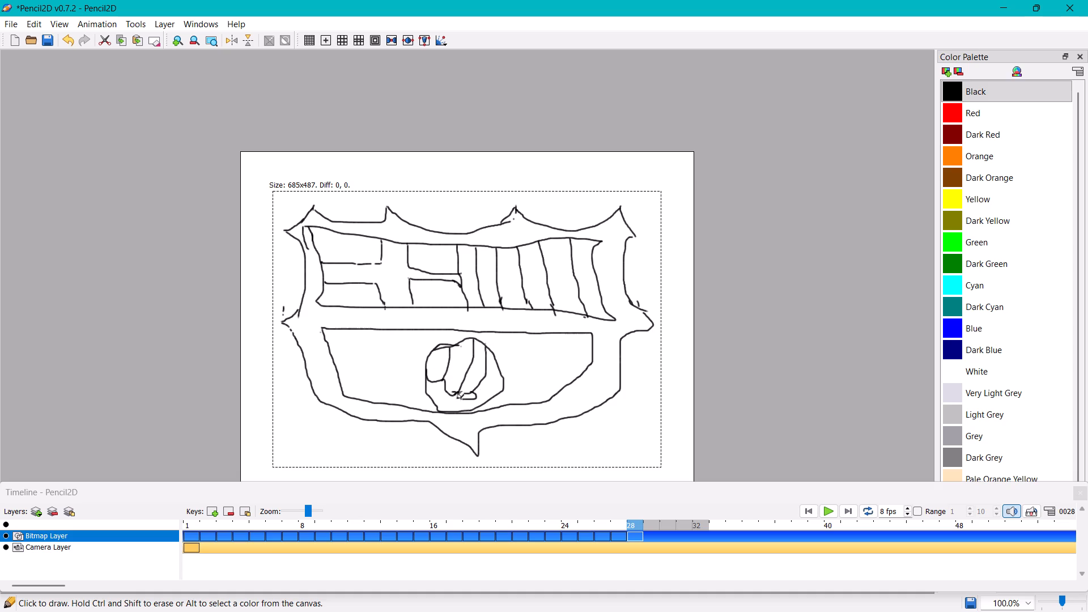
{"action": "left_click_drag", "start_coordinate": [455, 399], "coordinate": [423, 396]}
{"action": "left_click", "coordinate": [422, 394]}
{"action": "left_click", "coordinate": [467, 399]}
{"action": "left_click_drag", "start_coordinate": [469, 402], "coordinate": [469, 413]}
{"action": "left_click", "coordinate": [466, 412]}
{"action": "left_click_drag", "start_coordinate": [481, 381], "coordinate": [484, 399]}
{"action": "left_click", "coordinate": [484, 369]}
{"action": "left_click_drag", "start_coordinate": [484, 369], "coordinate": [495, 401]}
Draw four vertical stripe lines in frame 28's lower panel: one on each side of the ball and two further right.
{"action": "left_click_drag", "start_coordinate": [419, 331], "coordinate": [416, 410]}
{"action": "left_click", "coordinate": [416, 410]}
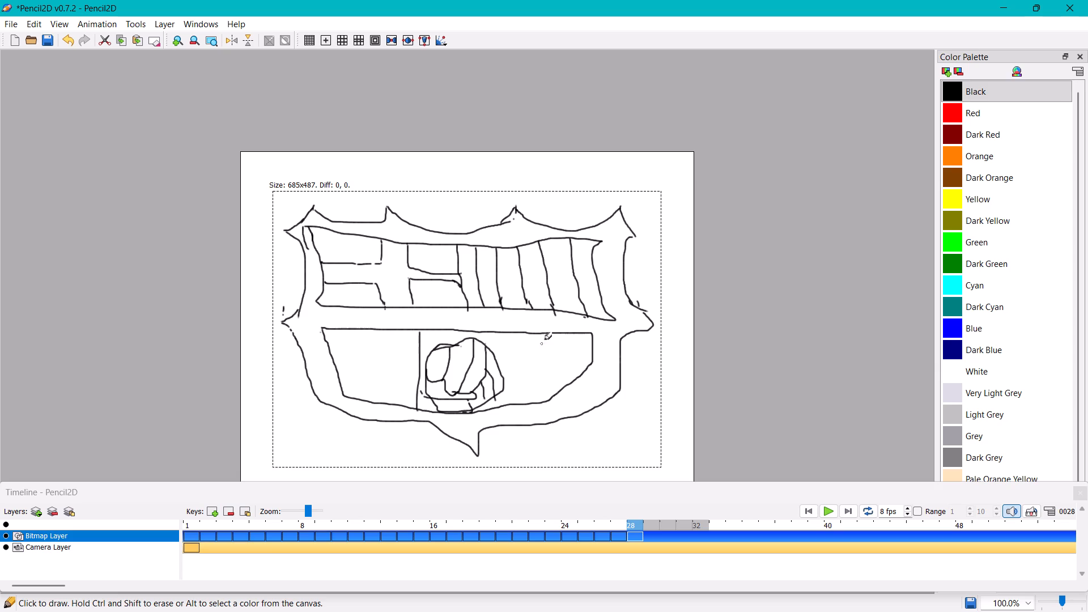
{"action": "left_click", "coordinate": [501, 335]}
{"action": "left_click_drag", "start_coordinate": [501, 335], "coordinate": [501, 393]}
{"action": "left_click_drag", "start_coordinate": [501, 393], "coordinate": [501, 423]}
{"action": "left_click", "coordinate": [500, 423]}
{"action": "left_click_drag", "start_coordinate": [533, 334], "coordinate": [533, 403]}
{"action": "left_click", "coordinate": [533, 403]}
{"action": "left_click_drag", "start_coordinate": [559, 338], "coordinate": [557, 390]}
{"action": "left_click", "coordinate": [557, 390]}
Draw two more vertical stripe lines across the left part of the lower panel.
{"action": "left_click", "coordinate": [381, 328]}
{"action": "left_click_drag", "start_coordinate": [381, 328], "coordinate": [381, 403]}
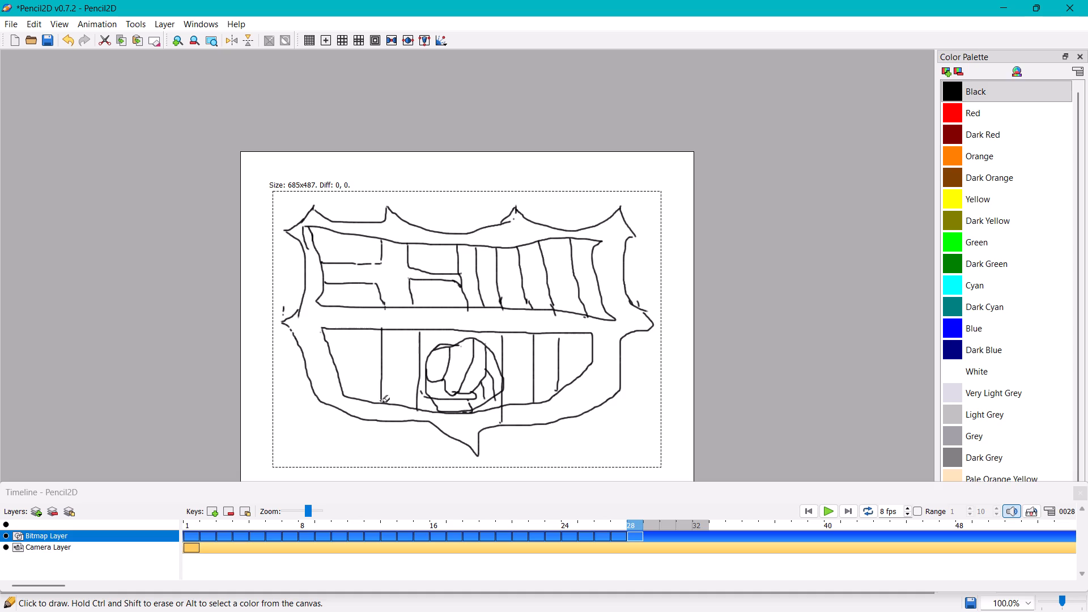
{"action": "left_click_drag", "start_coordinate": [381, 403], "coordinate": [381, 406]}
{"action": "left_click", "coordinate": [380, 406]}
{"action": "left_click_drag", "start_coordinate": [347, 330], "coordinate": [347, 398]}
{"action": "left_click", "coordinate": [347, 398]}
Play back the animation.
{"action": "left_click", "coordinate": [822, 508]}
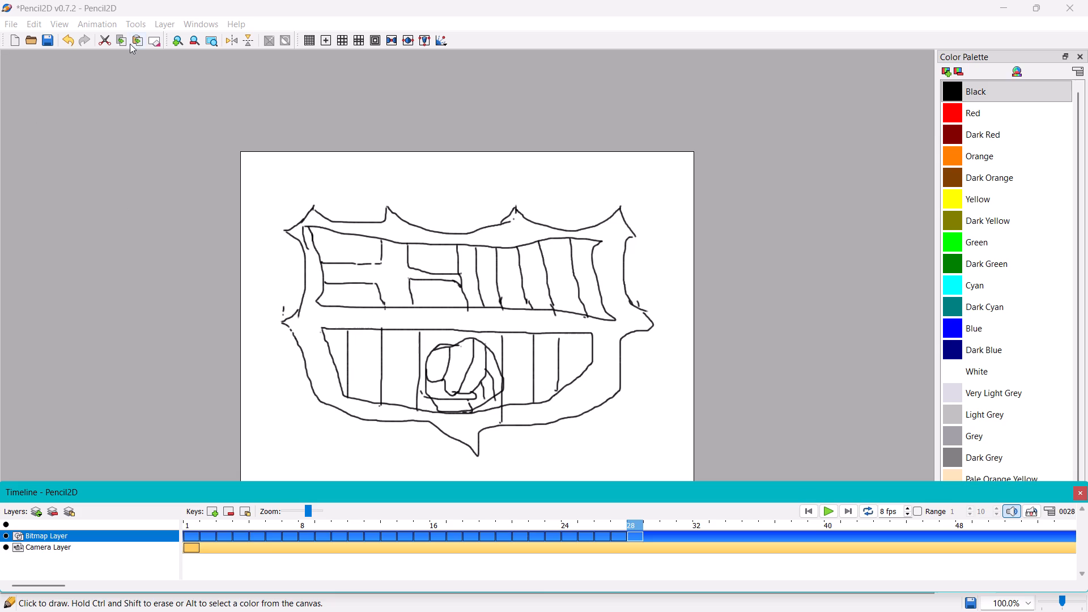
Select the entire crest drawing on frame 28 with the Select tool and copy it.
{"action": "left_click", "coordinate": [141, 27]}
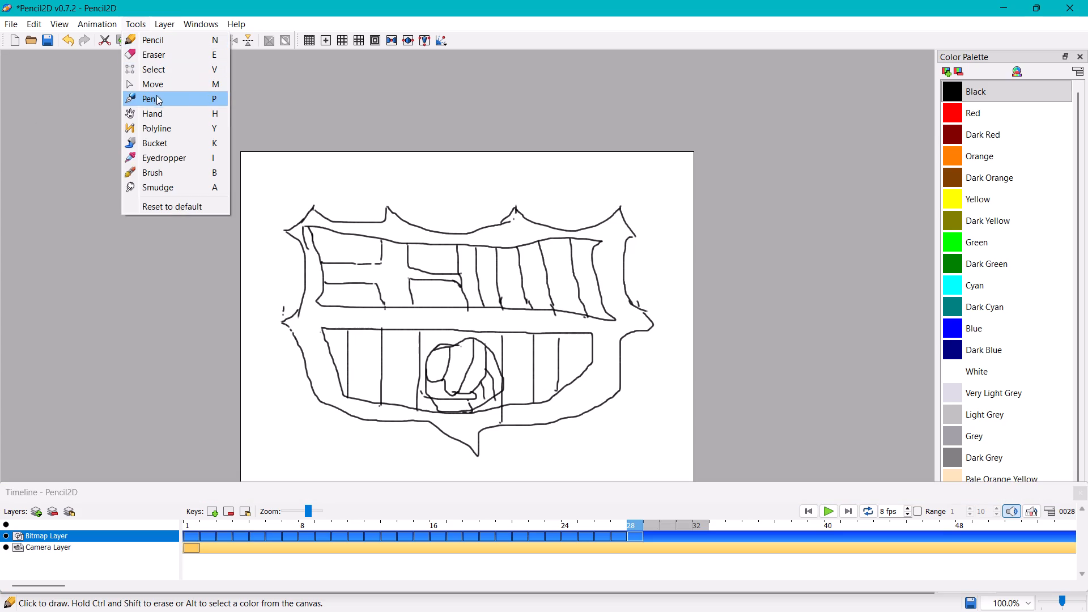
{"action": "left_click", "coordinate": [156, 71]}
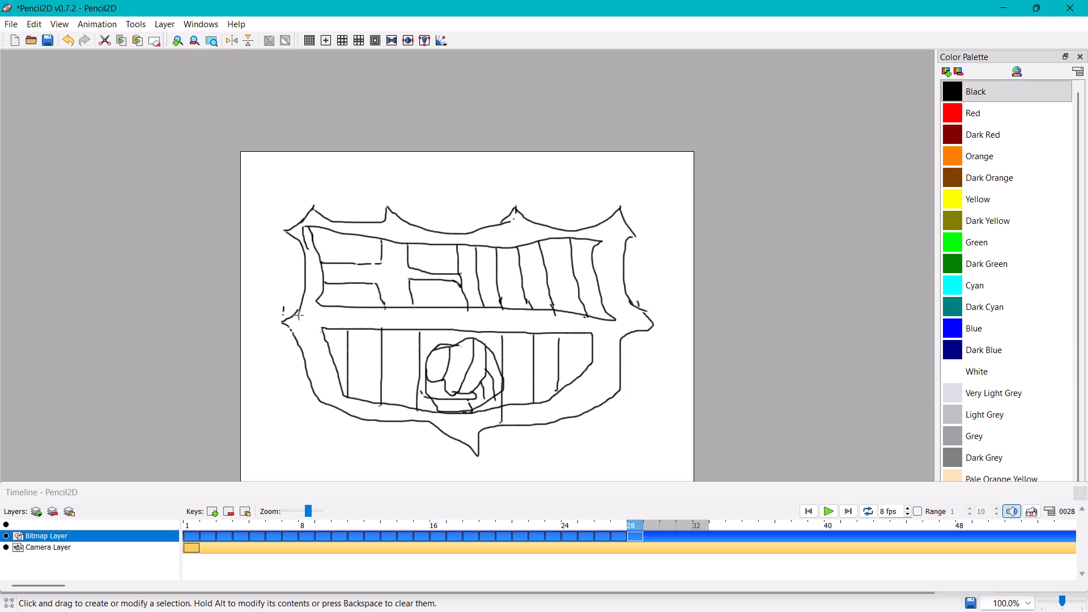
{"action": "left_click", "coordinate": [274, 459]}
{"action": "left_click_drag", "start_coordinate": [274, 459], "coordinate": [270, 184]}
{"action": "left_click_drag", "start_coordinate": [270, 182], "coordinate": [275, 175]}
{"action": "left_click_drag", "start_coordinate": [275, 175], "coordinate": [656, 457]}
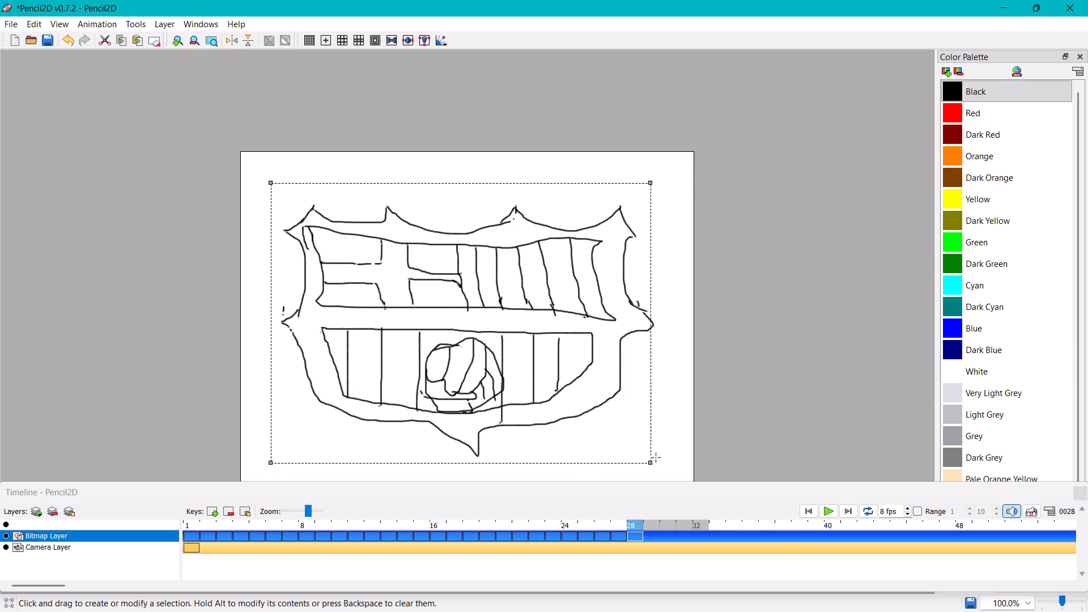
{"action": "left_click_drag", "start_coordinate": [656, 457], "coordinate": [667, 459]}
{"action": "left_click", "coordinate": [667, 459]}
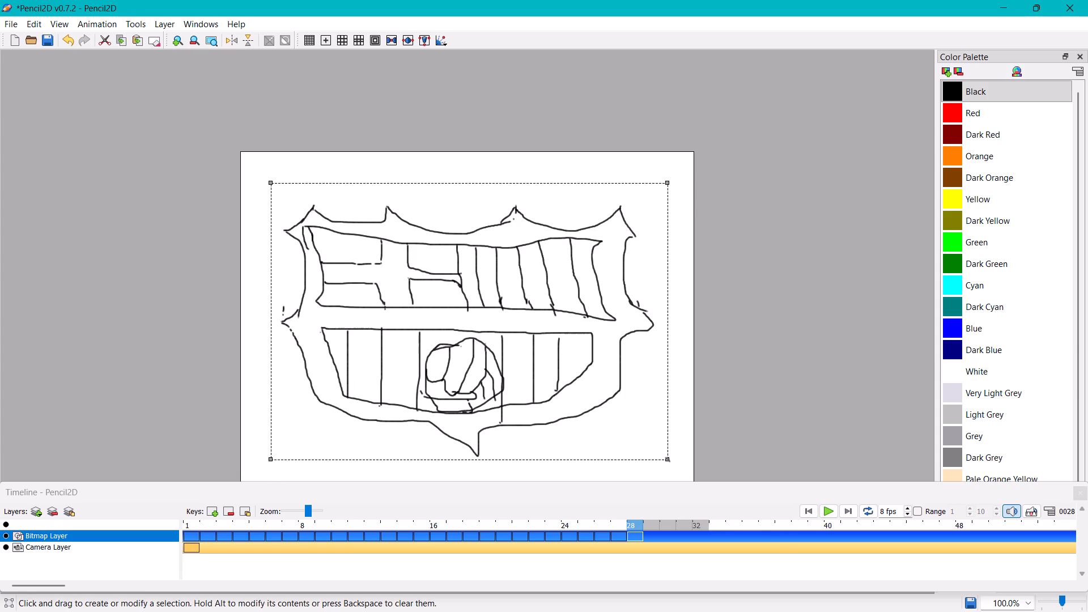
{"action": "key", "text": "ctrl+c"}
Add keyframes 29 to 33 on the Bitmap Layer, pasting the copied crest onto frames 30, 32 and 33.
{"action": "double_click", "coordinate": [211, 516]}
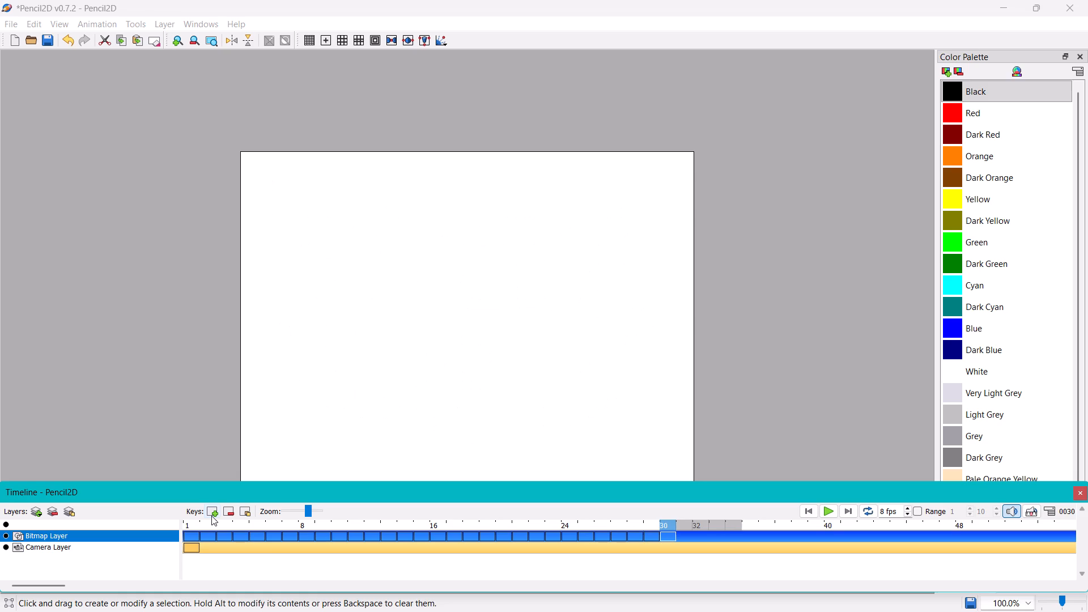
{"action": "key", "text": "v"}
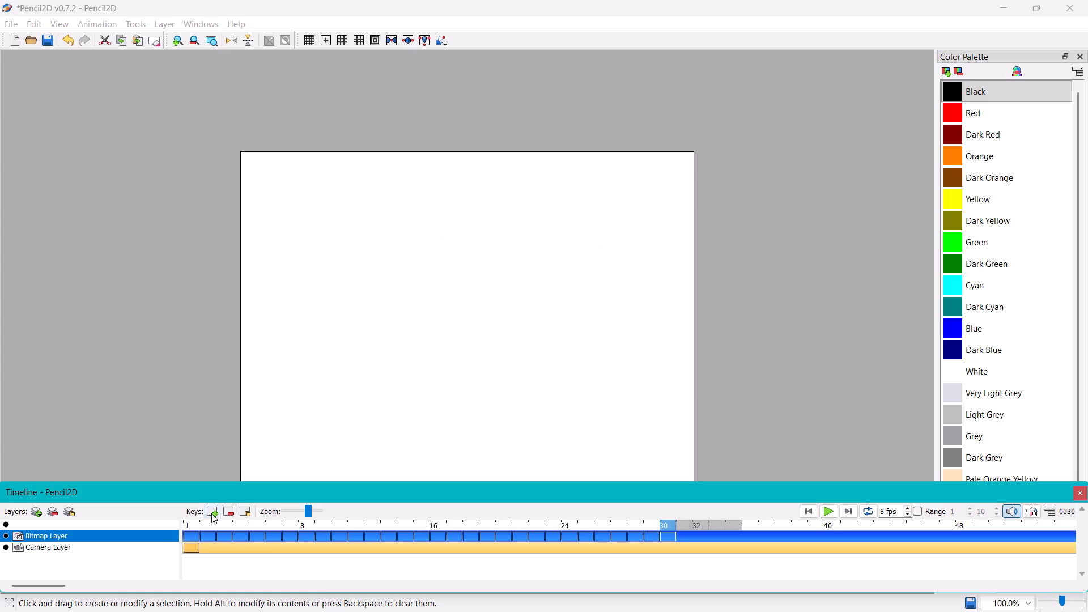
{"action": "key", "text": "ctrl+v"}
{"action": "double_click", "coordinate": [213, 512]}
{"action": "key", "text": "ctrl+v"}
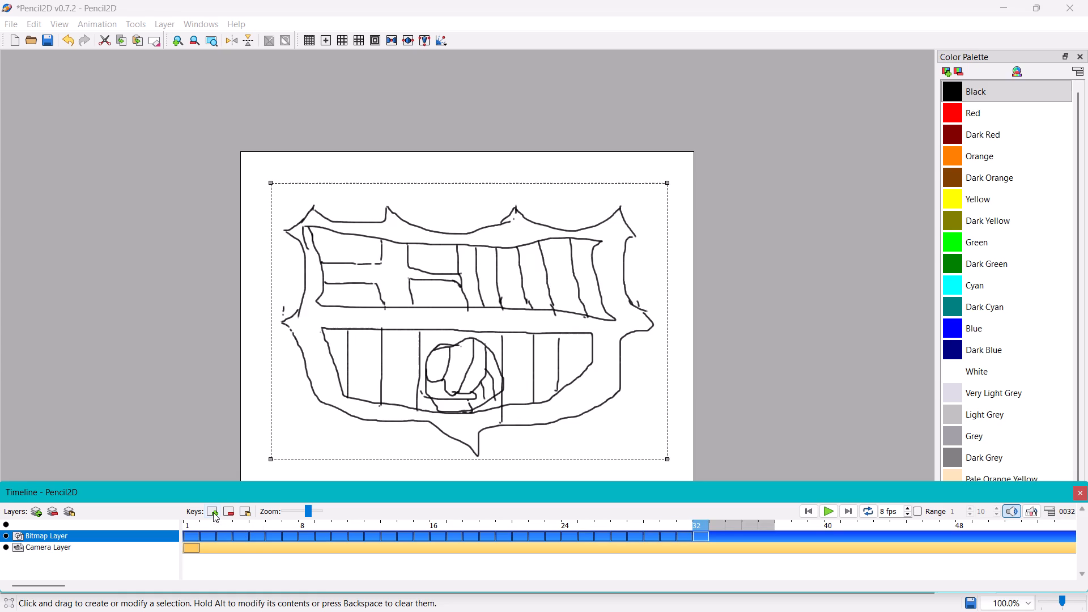
{"action": "left_click", "coordinate": [213, 512], "text": "ctrl"}
{"action": "key", "text": "ctrl+v"}
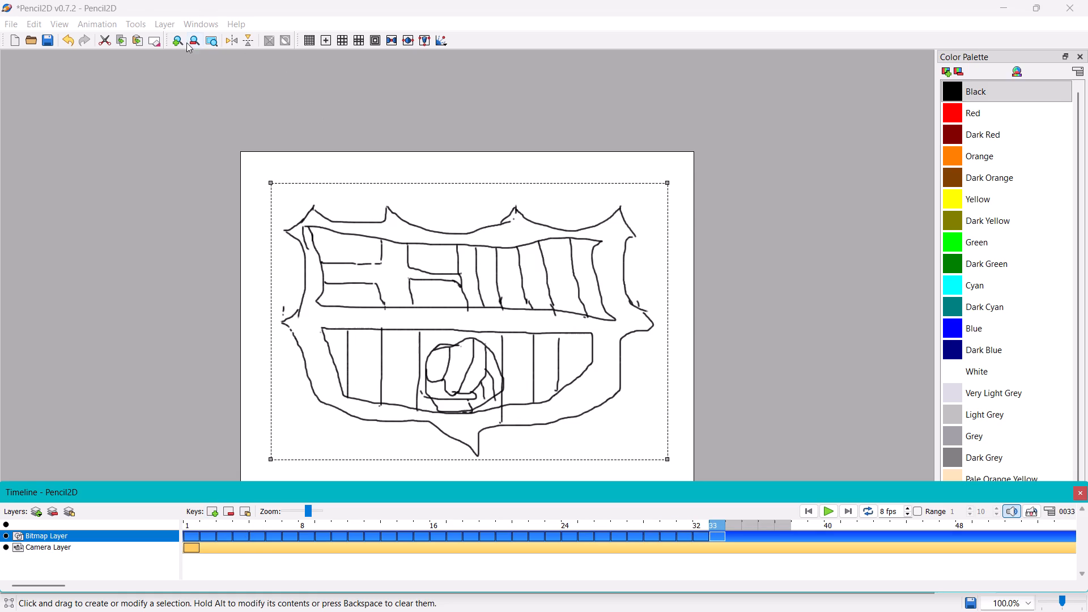
With the Pencil, close the gaps in the cross outline's left arm and lower-left edge in frame 33's upper panel.
{"action": "double_click", "coordinate": [132, 19]}
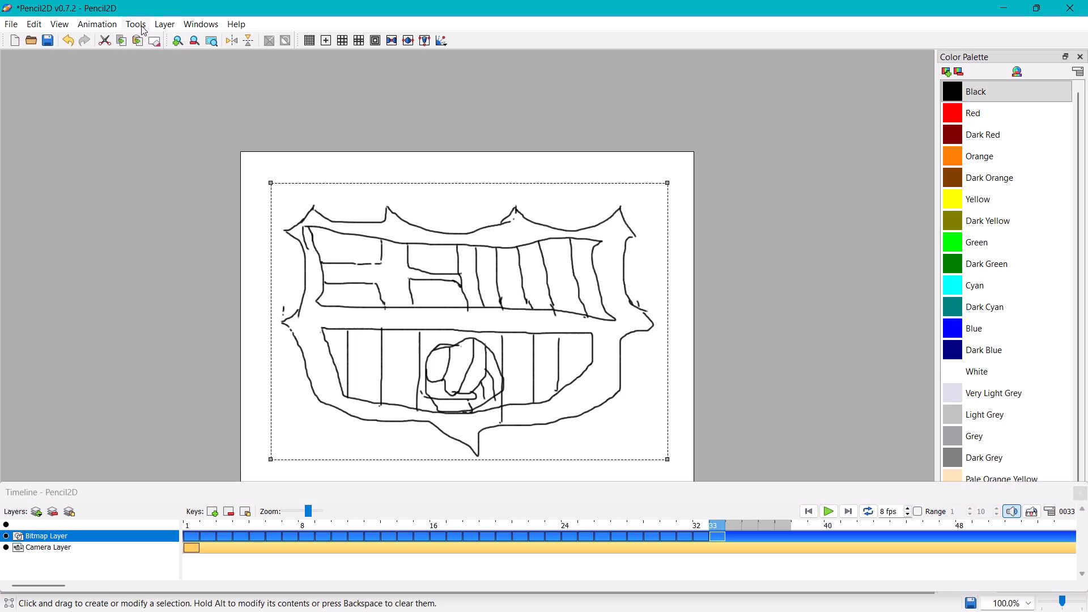
{"action": "double_click", "coordinate": [141, 25]}
{"action": "left_click", "coordinate": [136, 28]}
{"action": "left_click", "coordinate": [138, 32]}
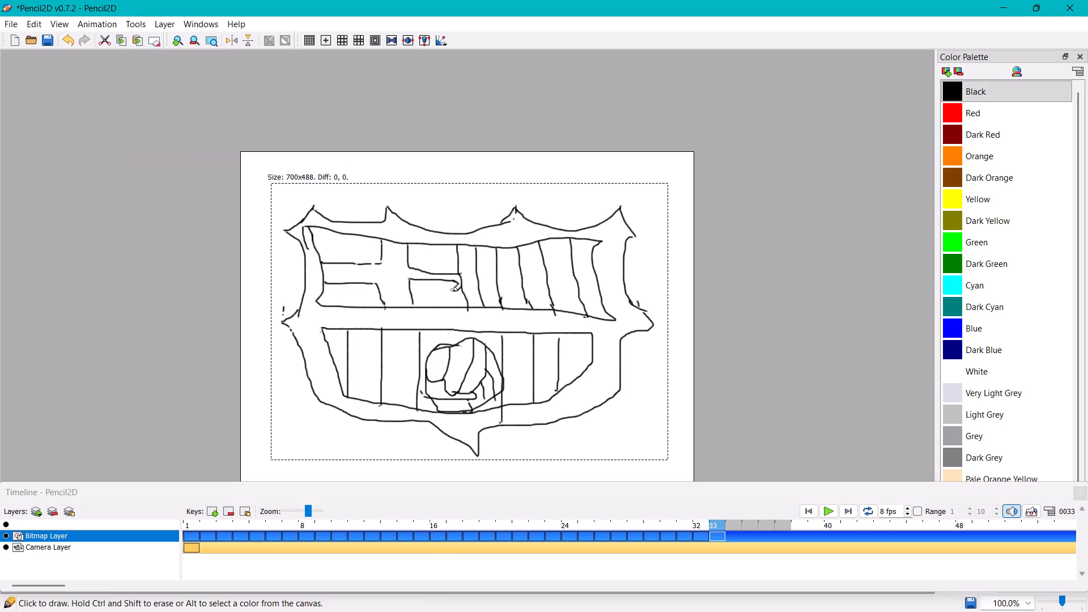
{"action": "left_click", "coordinate": [349, 263]}
{"action": "left_click_drag", "start_coordinate": [349, 263], "coordinate": [362, 263]}
{"action": "left_click_drag", "start_coordinate": [362, 263], "coordinate": [382, 263]}
{"action": "left_click", "coordinate": [382, 263]}
{"action": "double_click", "coordinate": [382, 257]}
{"action": "left_click_drag", "start_coordinate": [382, 258], "coordinate": [382, 268]}
{"action": "left_click", "coordinate": [382, 268]}
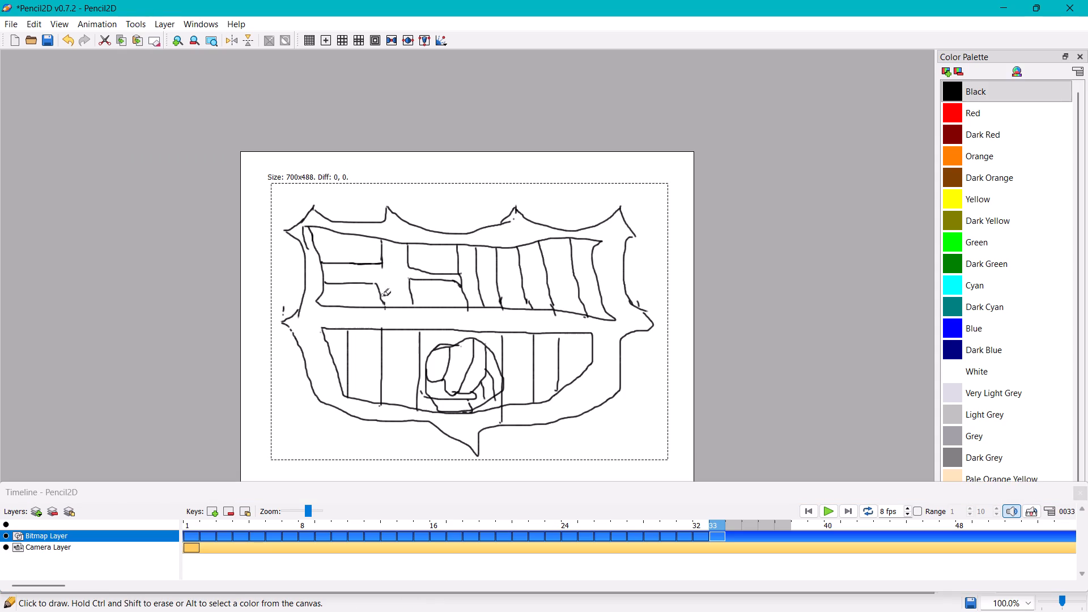
{"action": "double_click", "coordinate": [373, 284]}
{"action": "triple_click", "coordinate": [379, 283]}
{"action": "left_click_drag", "start_coordinate": [379, 288], "coordinate": [380, 304]}
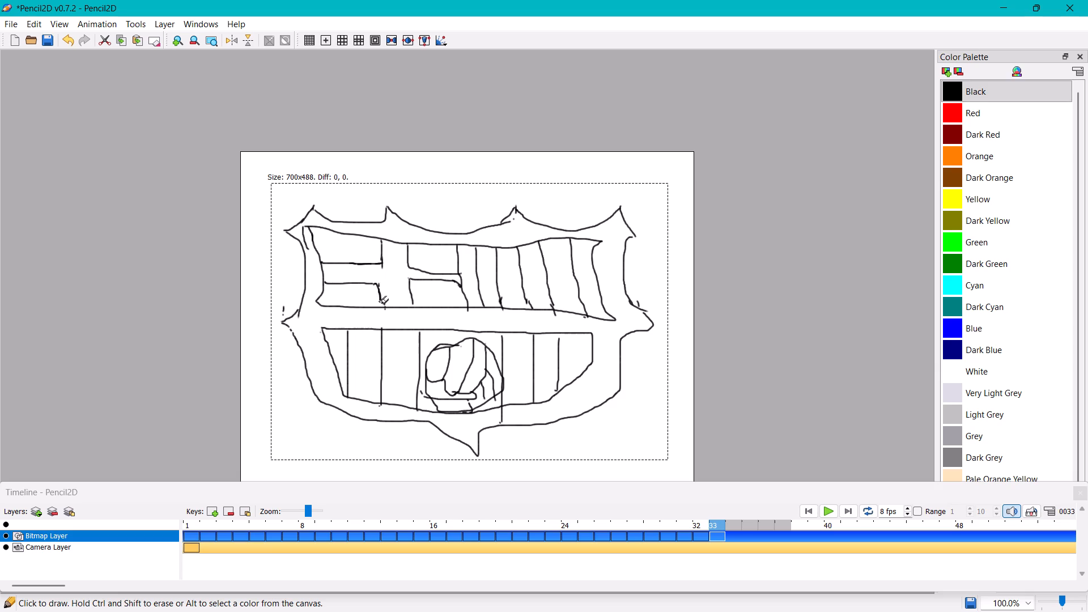
{"action": "left_click_drag", "start_coordinate": [380, 304], "coordinate": [380, 310]}
{"action": "left_click", "coordinate": [380, 310]}
Handwrite "F. C." in the middle band of the crest, placing a dot after each letter.
{"action": "left_click_drag", "start_coordinate": [396, 310], "coordinate": [398, 326]}
{"action": "left_click", "coordinate": [398, 326]}
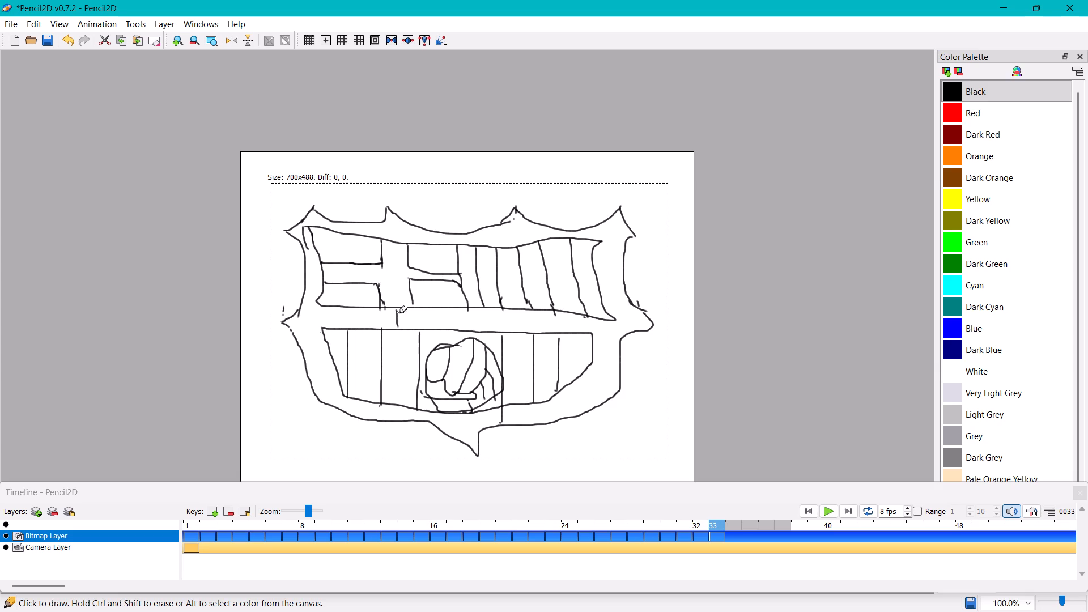
{"action": "left_click", "coordinate": [398, 313]}
{"action": "left_click_drag", "start_coordinate": [398, 313], "coordinate": [408, 311]}
{"action": "left_click", "coordinate": [408, 311]}
{"action": "left_click_drag", "start_coordinate": [395, 321], "coordinate": [406, 320]}
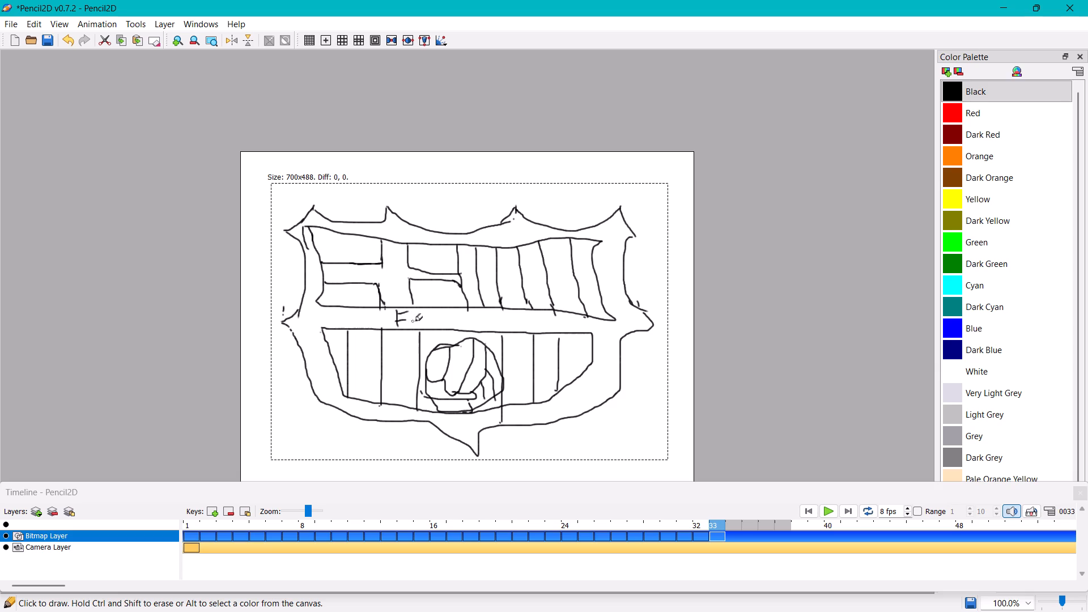
{"action": "double_click", "coordinate": [414, 321]}
{"action": "left_click", "coordinate": [440, 313]}
{"action": "left_click", "coordinate": [435, 313]}
{"action": "left_click_drag", "start_coordinate": [433, 313], "coordinate": [442, 322]}
{"action": "left_click", "coordinate": [442, 322]}
{"action": "triple_click", "coordinate": [453, 320]}
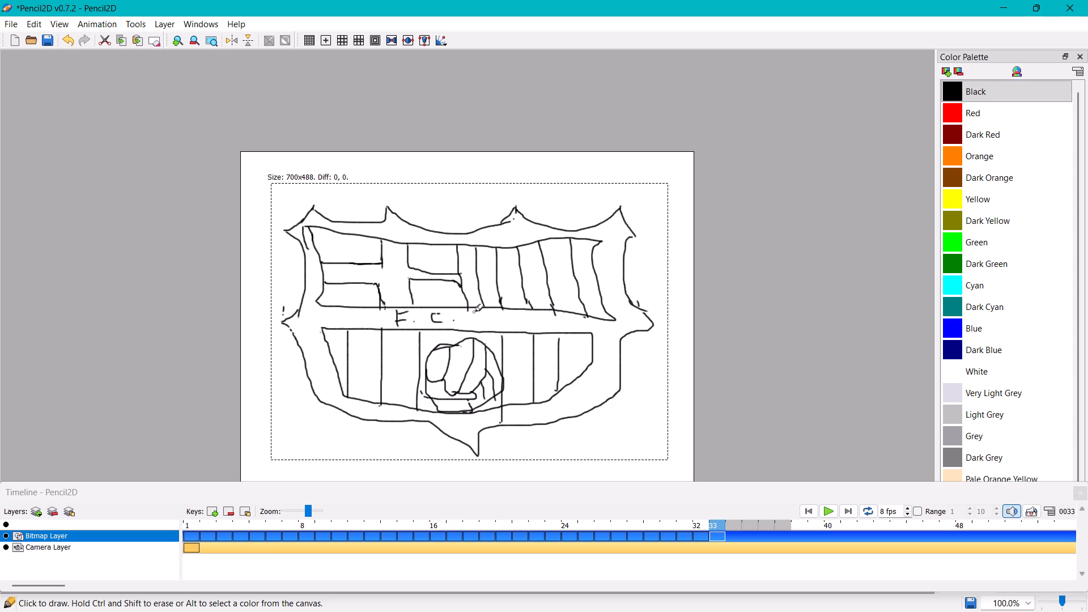
Handwrite "B." after "F. C." in the crest's middle band.
{"action": "left_click", "coordinate": [474, 312]}
{"action": "left_click_drag", "start_coordinate": [474, 312], "coordinate": [474, 329]}
{"action": "left_click", "coordinate": [474, 329]}
{"action": "left_click_drag", "start_coordinate": [466, 314], "coordinate": [481, 315]}
{"action": "double_click", "coordinate": [481, 315]}
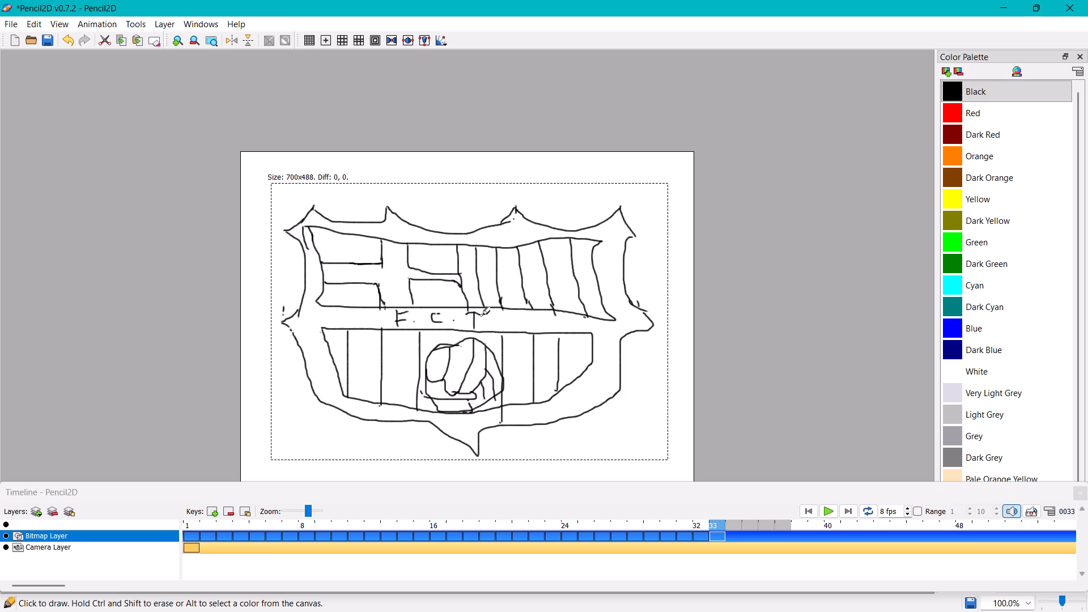
{"action": "left_click_drag", "start_coordinate": [479, 317], "coordinate": [460, 323]}
{"action": "left_click", "coordinate": [460, 323]}
{"action": "double_click", "coordinate": [491, 322]}
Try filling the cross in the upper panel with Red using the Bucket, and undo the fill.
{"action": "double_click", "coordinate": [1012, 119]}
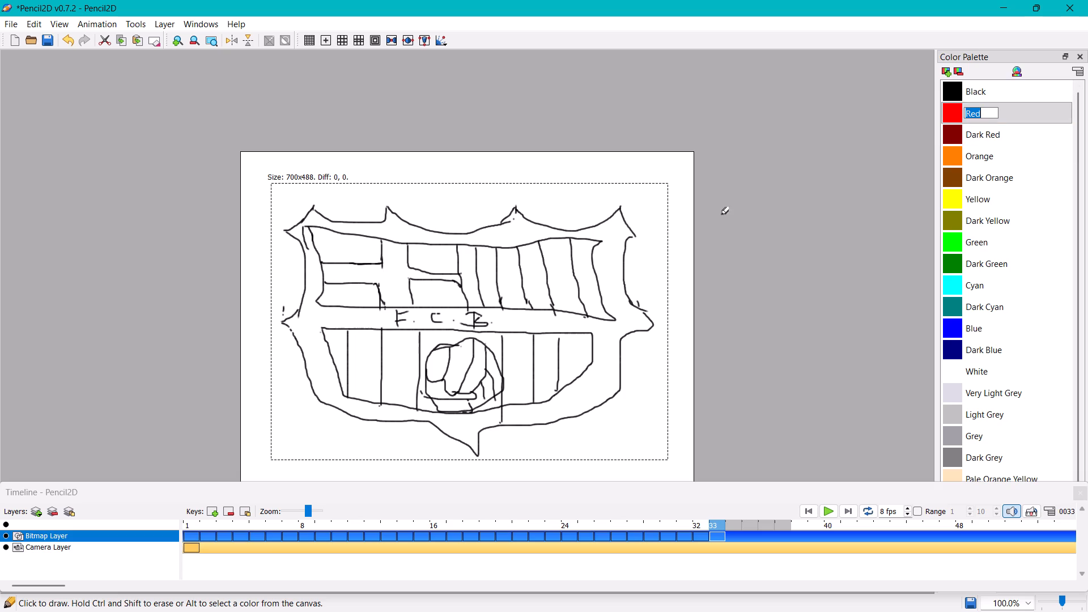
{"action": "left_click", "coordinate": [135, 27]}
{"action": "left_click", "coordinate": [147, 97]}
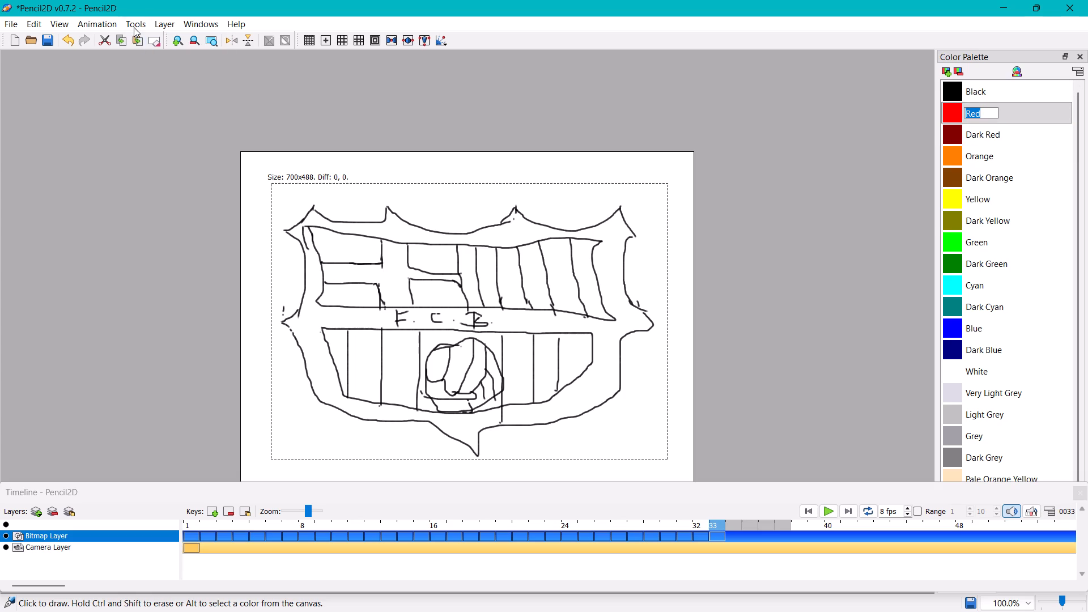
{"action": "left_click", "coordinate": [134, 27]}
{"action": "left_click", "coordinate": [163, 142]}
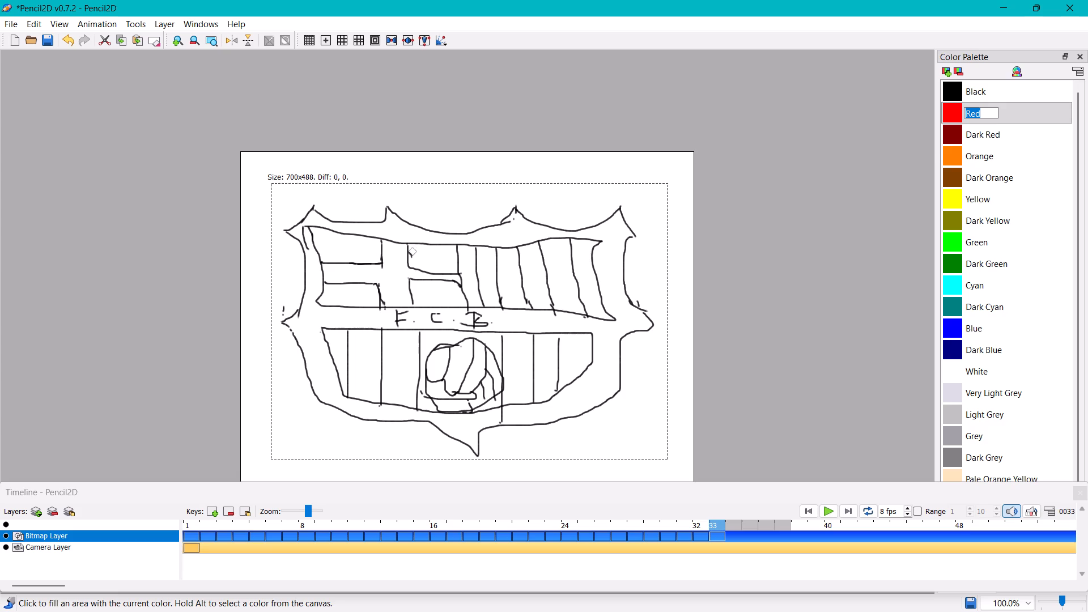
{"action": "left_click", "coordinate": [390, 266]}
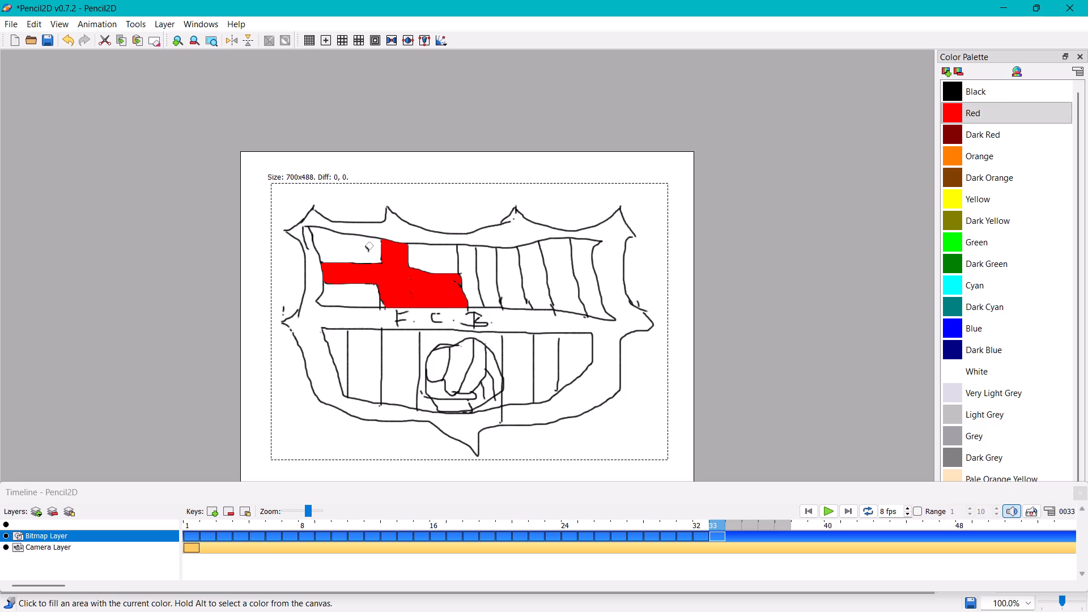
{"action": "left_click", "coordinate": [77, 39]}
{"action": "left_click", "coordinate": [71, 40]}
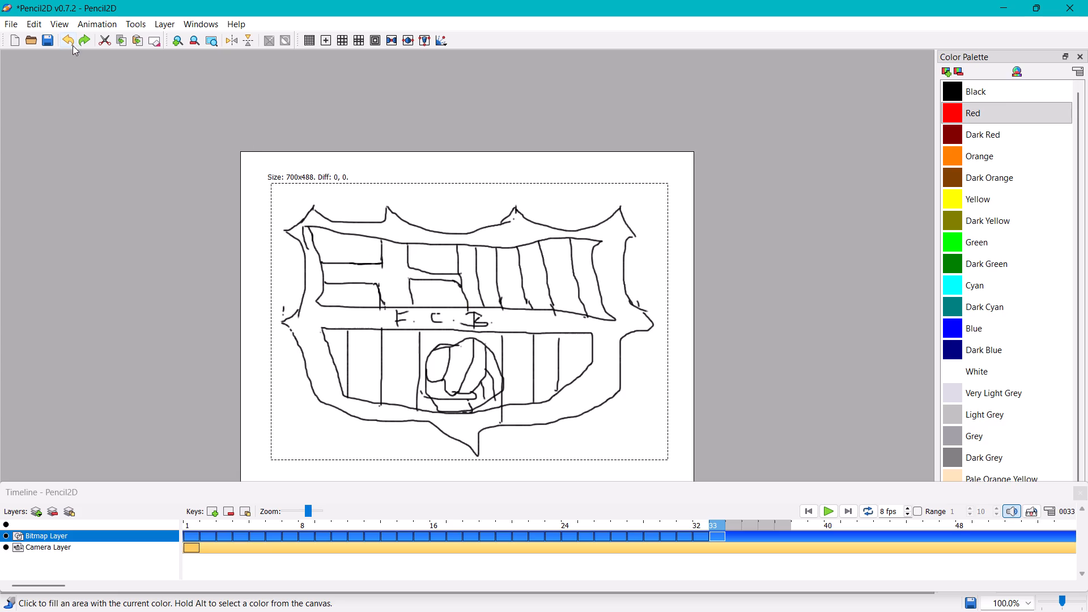
Draw a short red Pencil line closing the gap at the bottom of the cross's right edge.
{"action": "triple_click", "coordinate": [138, 25]}
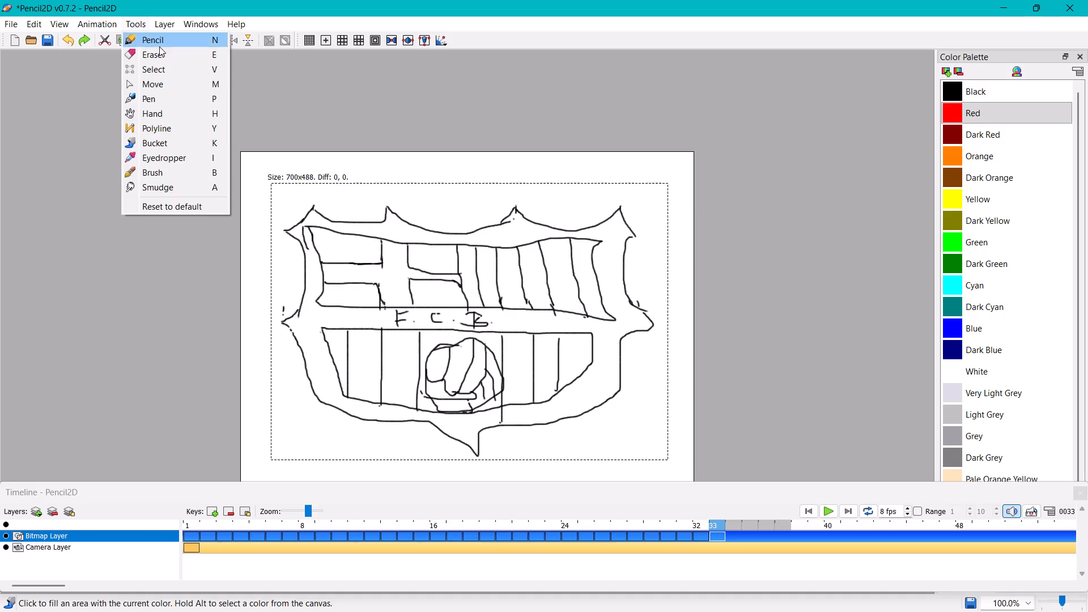
{"action": "left_click", "coordinate": [159, 46]}
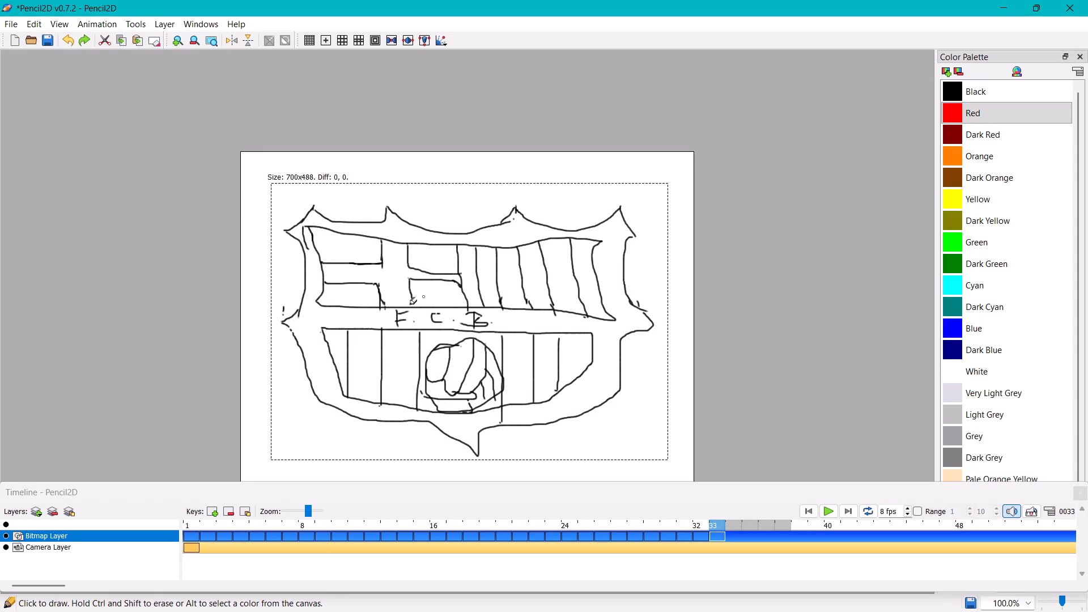
{"action": "left_click", "coordinate": [413, 300]}
{"action": "left_click_drag", "start_coordinate": [413, 300], "coordinate": [411, 309]}
{"action": "left_click", "coordinate": [411, 309]}
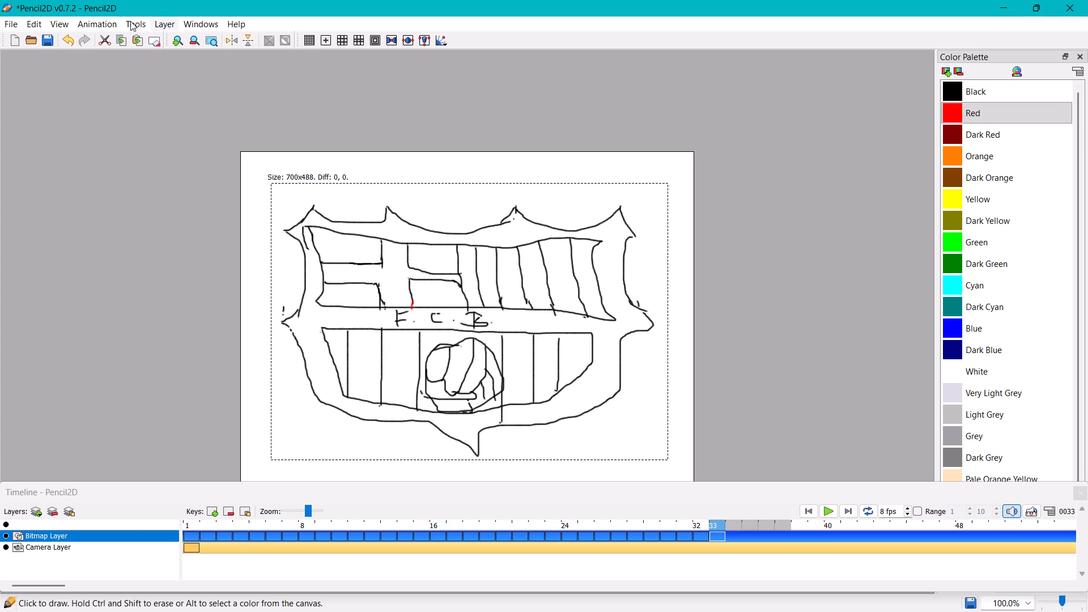
Draw short Yellow Pencil strokes closing the gap in the crest outline just below its left corner point.
{"action": "left_click", "coordinate": [1030, 191]}
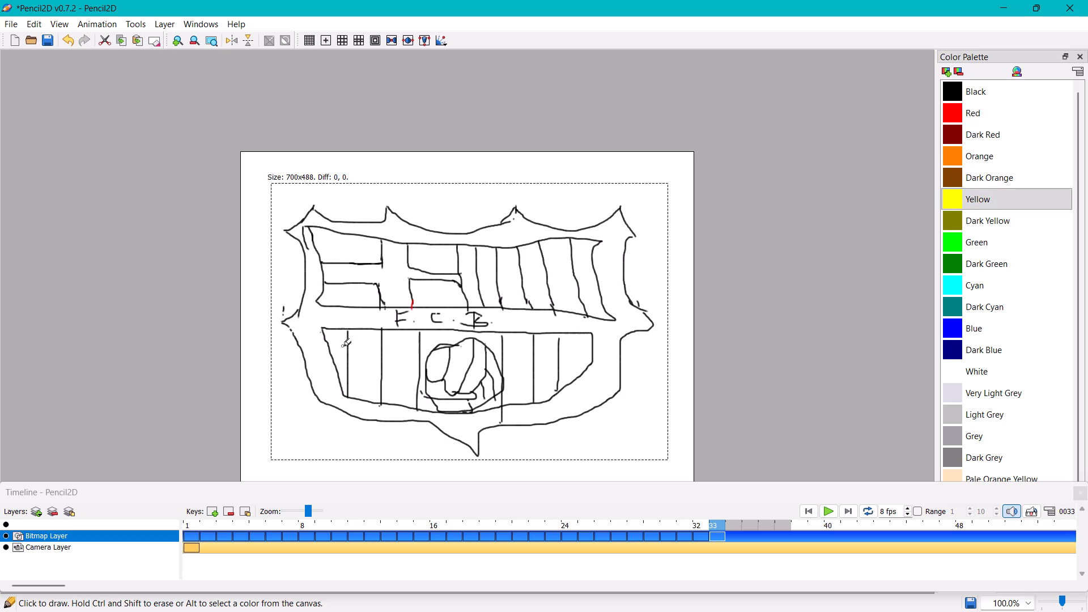
{"action": "left_click_drag", "start_coordinate": [287, 326], "coordinate": [290, 335]}
{"action": "left_click", "coordinate": [290, 335]}
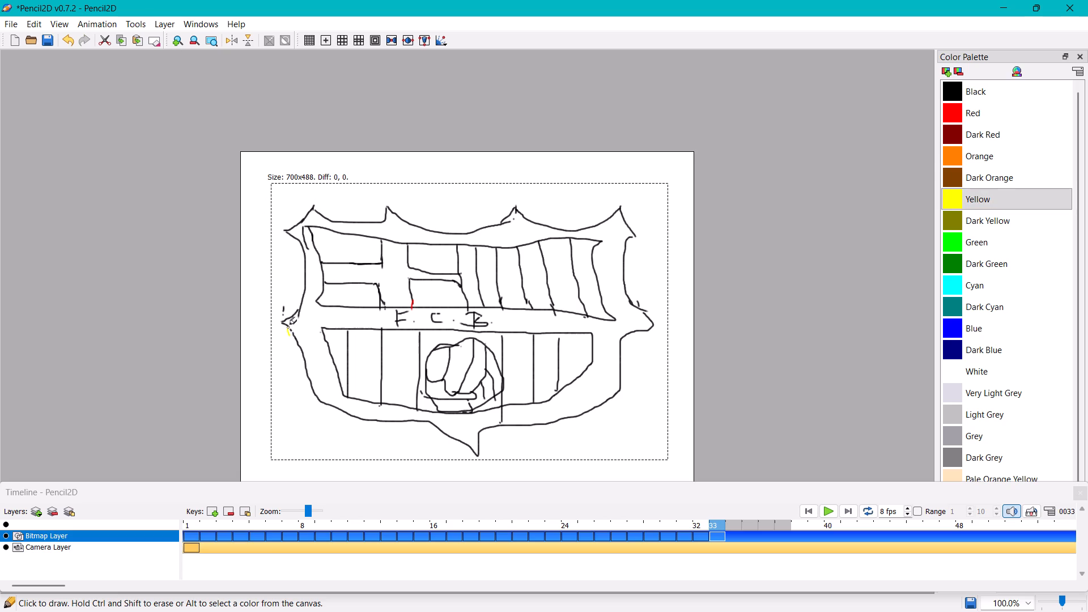
{"action": "left_click_drag", "start_coordinate": [287, 324], "coordinate": [292, 338]}
{"action": "triple_click", "coordinate": [291, 330]}
{"action": "left_click", "coordinate": [502, 334]}
{"action": "triple_click", "coordinate": [502, 334]}
Close the gaps at the ends of the upper and lower panels' stripe lines with short Red Pencil marks.
{"action": "double_click", "coordinate": [987, 121]}
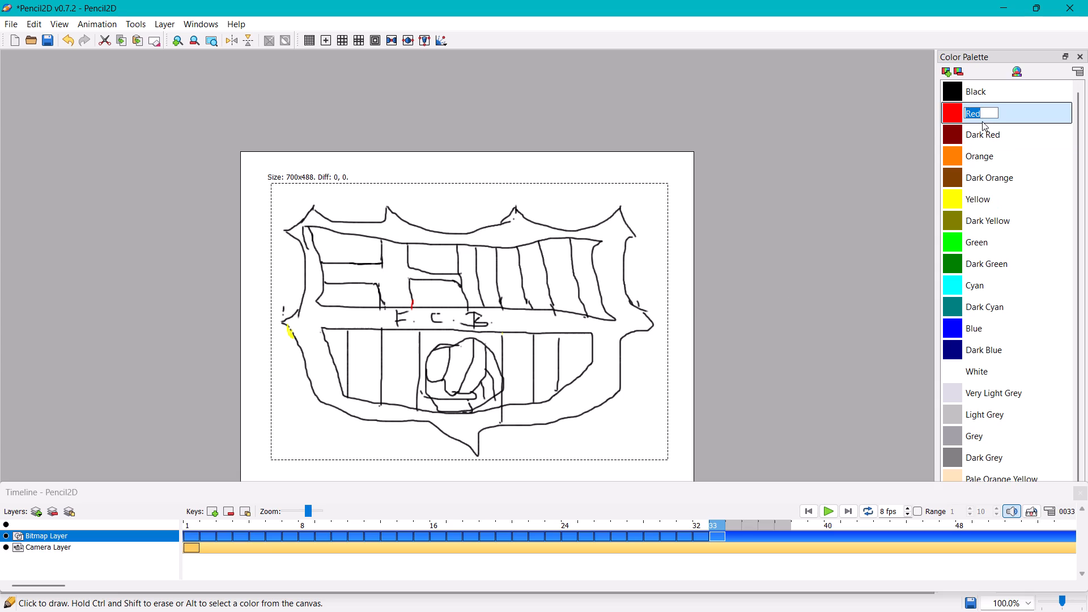
{"action": "left_click", "coordinate": [526, 299]}
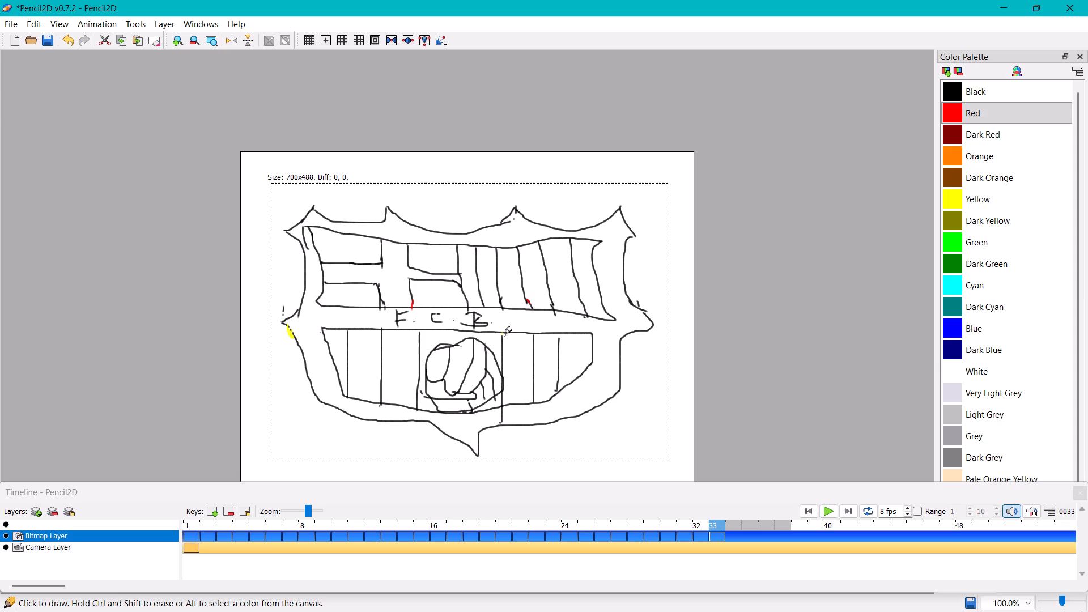
{"action": "left_click_drag", "start_coordinate": [501, 332], "coordinate": [503, 340]}
{"action": "left_click", "coordinate": [503, 340]}
{"action": "left_click_drag", "start_coordinate": [557, 333], "coordinate": [558, 343]}
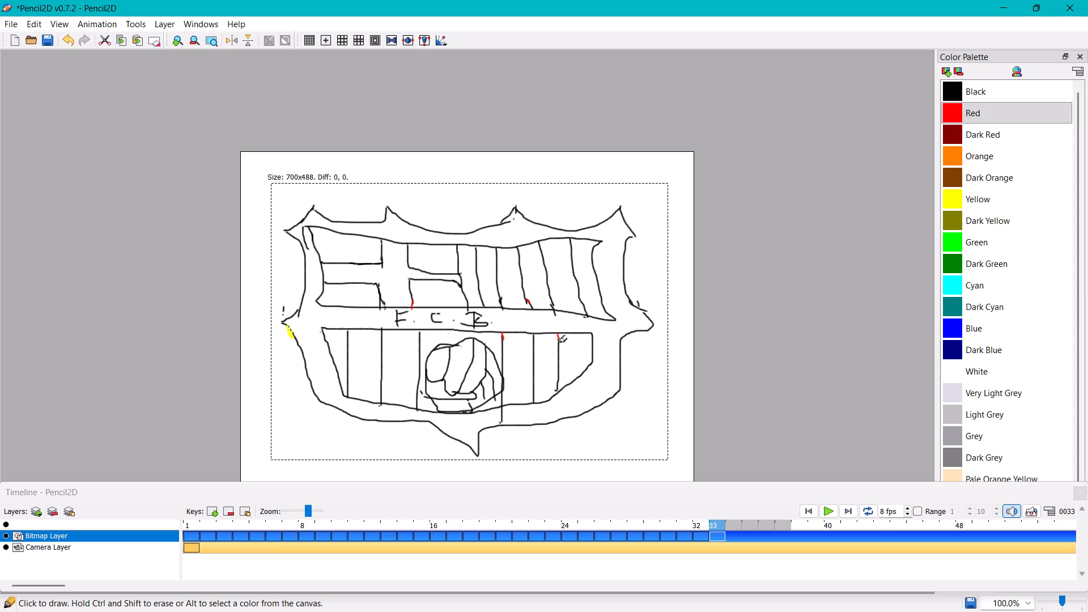
{"action": "left_click_drag", "start_coordinate": [558, 343], "coordinate": [558, 343]}
{"action": "left_click", "coordinate": [558, 343]}
{"action": "left_click", "coordinate": [419, 330]}
{"action": "left_click_drag", "start_coordinate": [419, 330], "coordinate": [418, 339]}
{"action": "triple_click", "coordinate": [347, 329]}
Fill the cross and the second, fourth and sixth stripes of the upper panel with Red using the Bucket.
{"action": "left_click", "coordinate": [127, 25]}
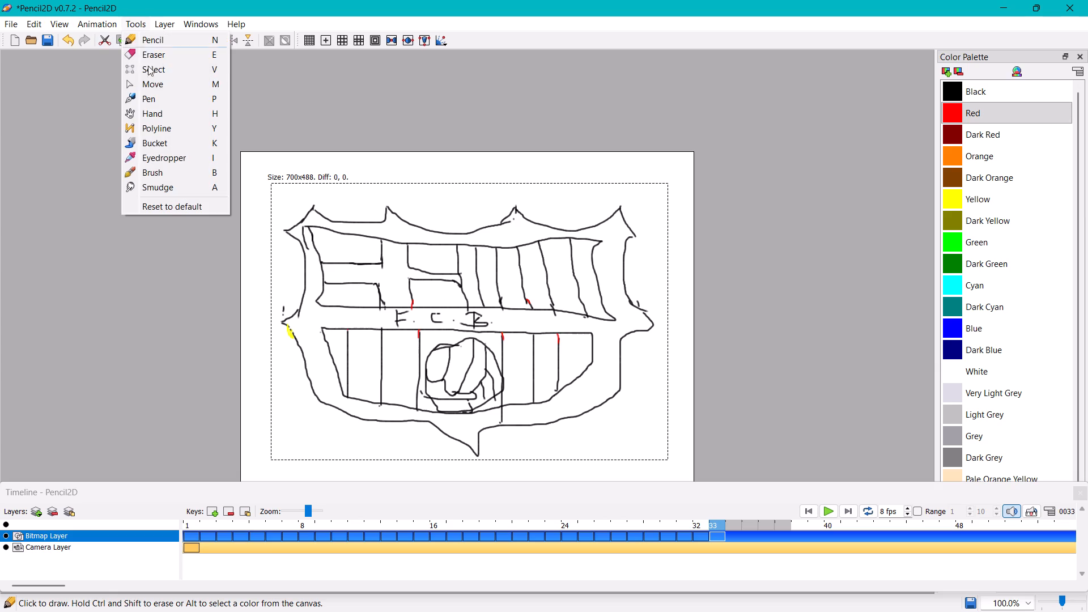
{"action": "left_click", "coordinate": [178, 144]}
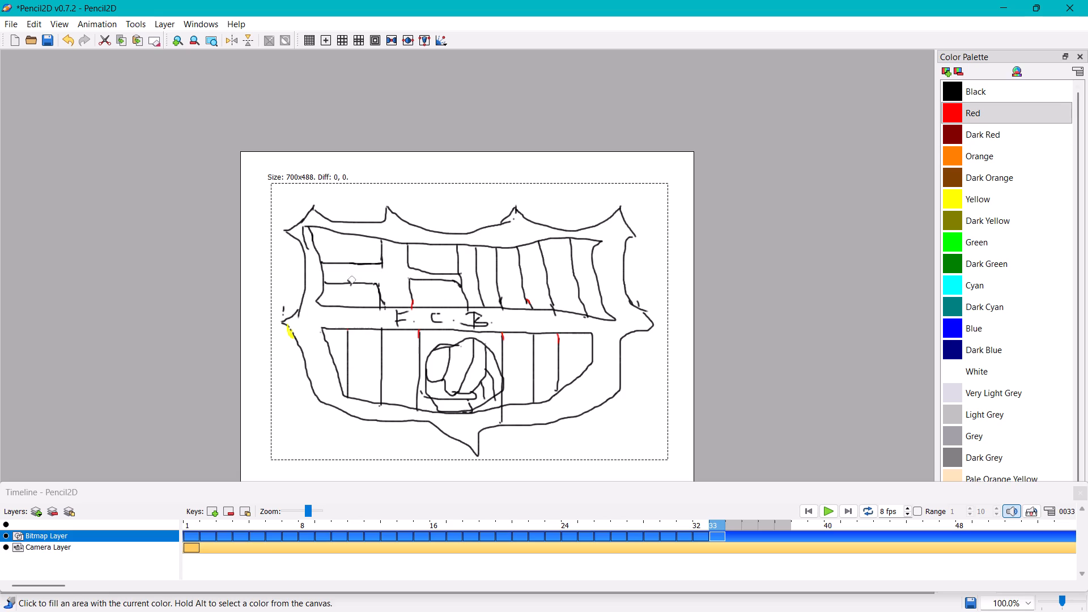
{"action": "double_click", "coordinate": [393, 279]}
{"action": "double_click", "coordinate": [483, 277]}
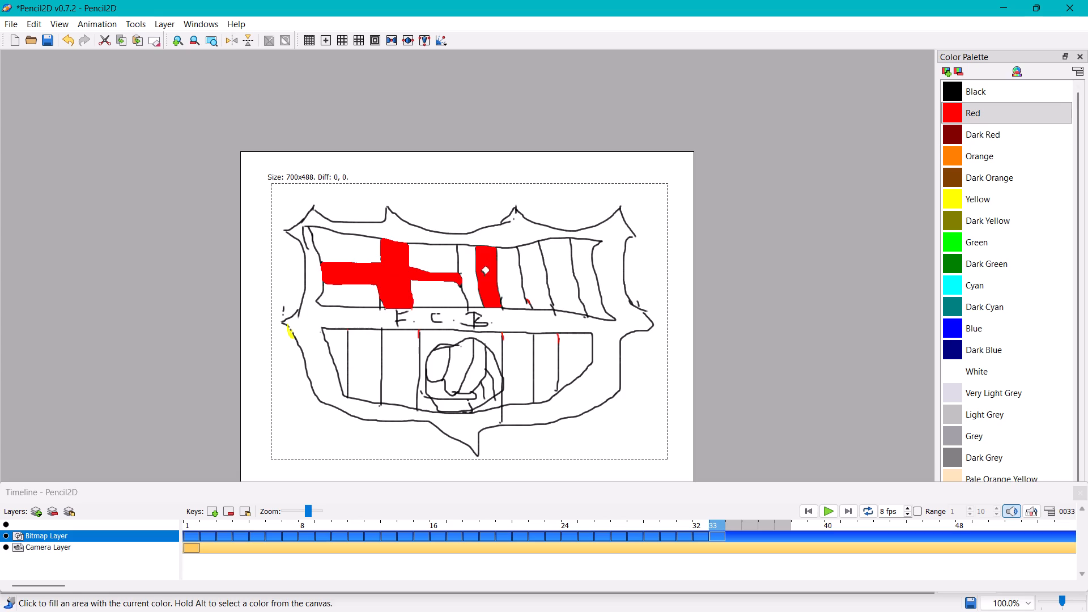
{"action": "left_click", "coordinate": [531, 263]}
{"action": "double_click", "coordinate": [585, 261]}
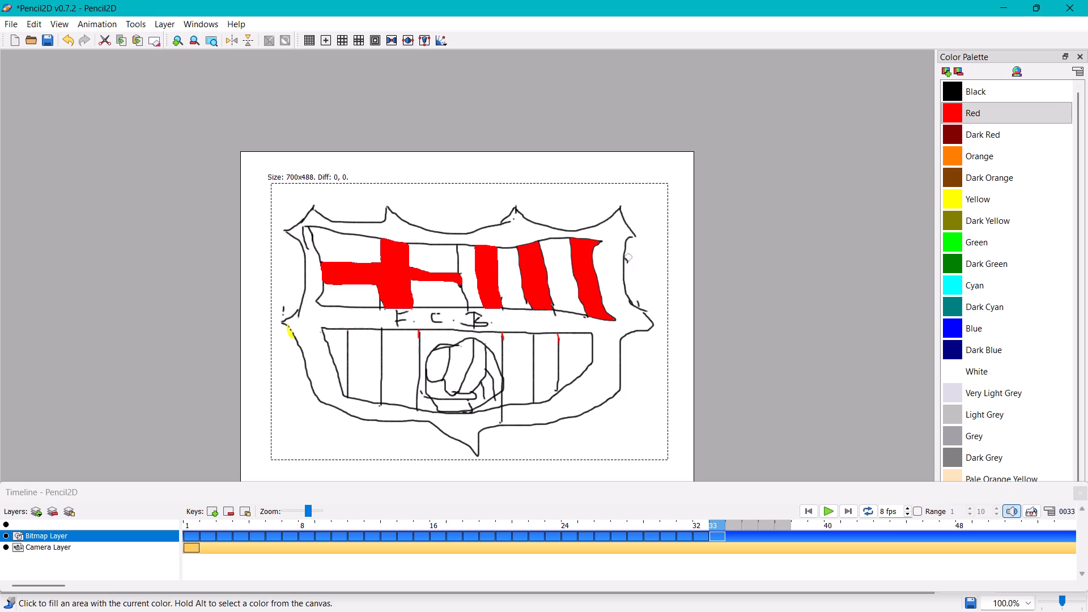
Fill the first, third and last stripes of the upper panel with Blue.
{"action": "double_click", "coordinate": [1019, 328]}
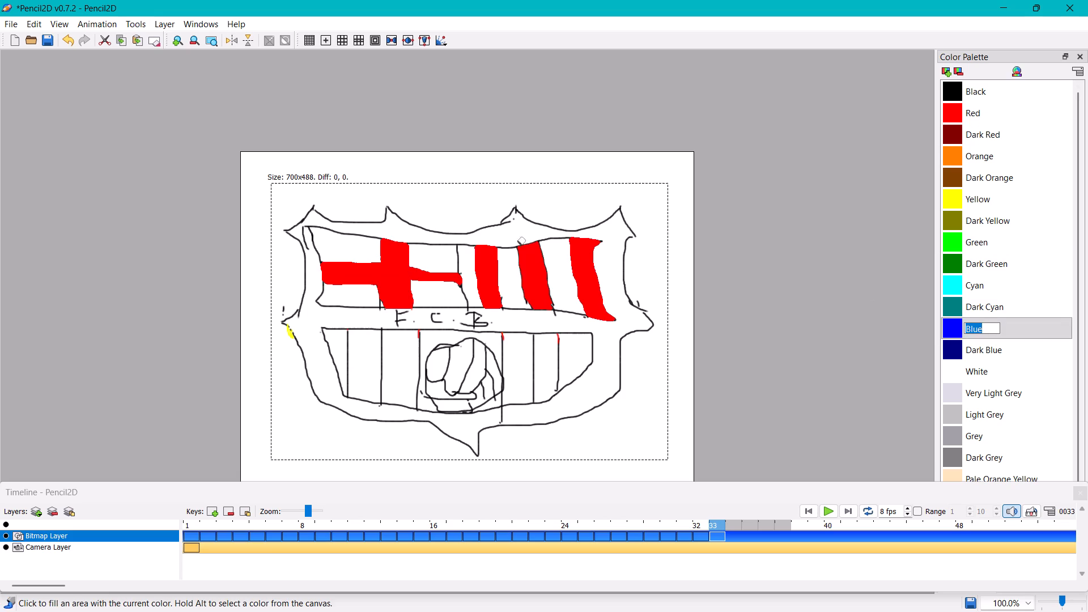
{"action": "left_click", "coordinate": [471, 261]}
{"action": "left_click", "coordinate": [516, 261]}
{"action": "double_click", "coordinate": [572, 263]}
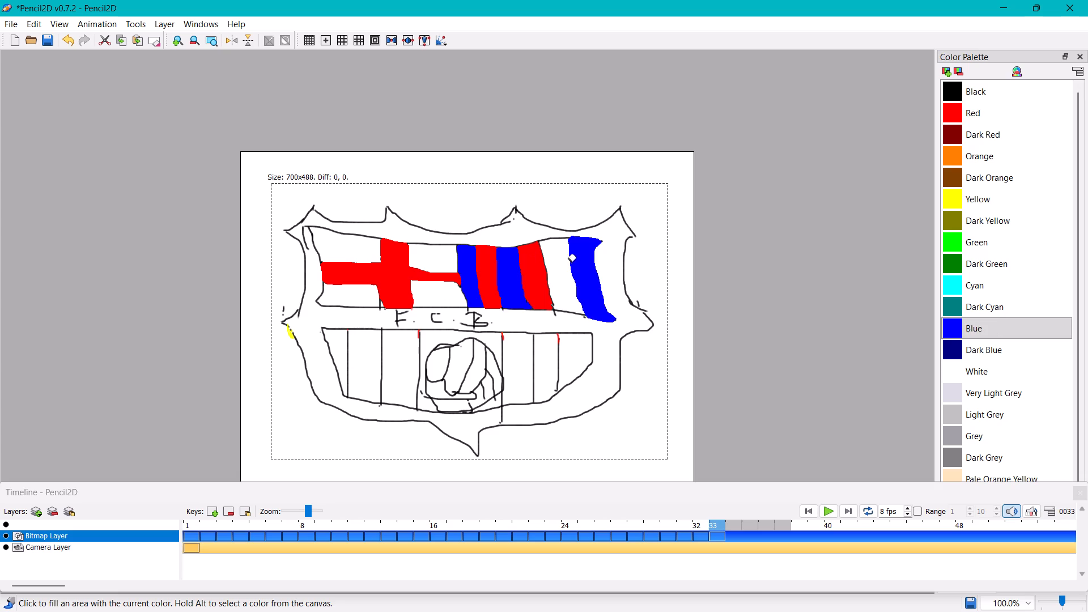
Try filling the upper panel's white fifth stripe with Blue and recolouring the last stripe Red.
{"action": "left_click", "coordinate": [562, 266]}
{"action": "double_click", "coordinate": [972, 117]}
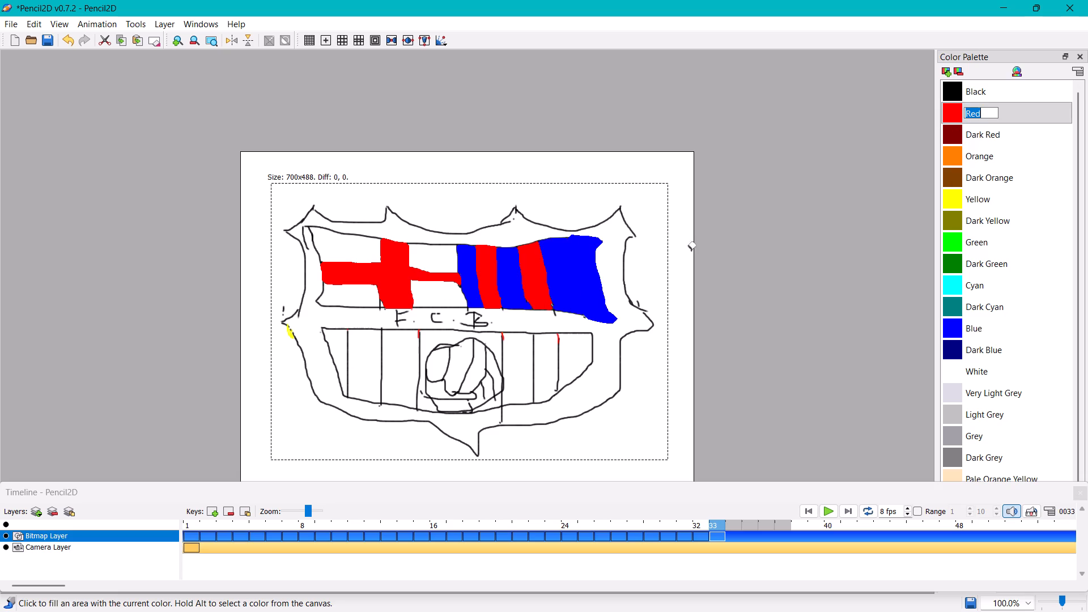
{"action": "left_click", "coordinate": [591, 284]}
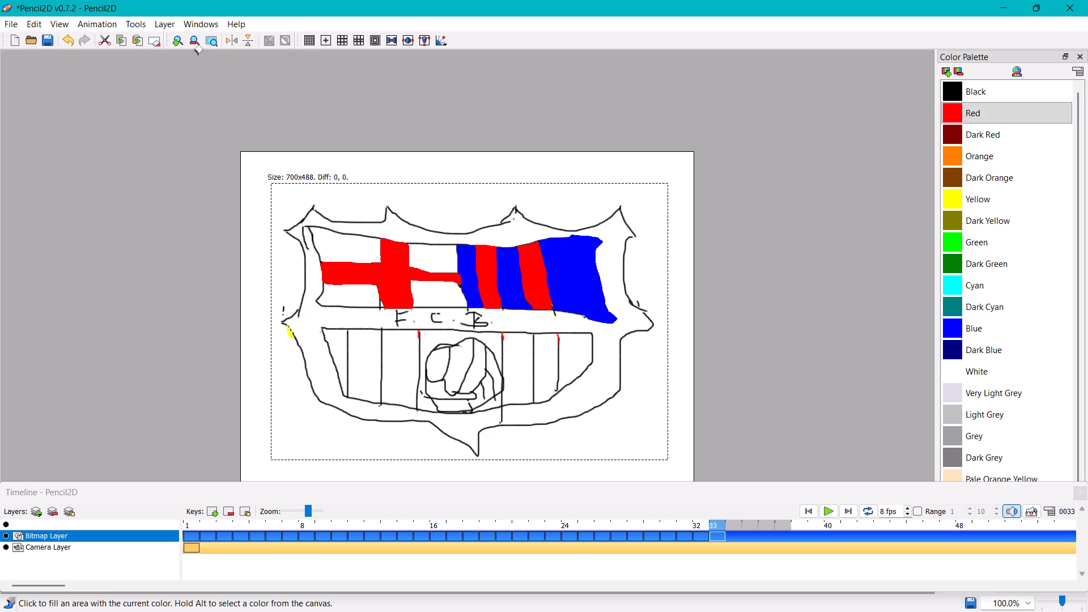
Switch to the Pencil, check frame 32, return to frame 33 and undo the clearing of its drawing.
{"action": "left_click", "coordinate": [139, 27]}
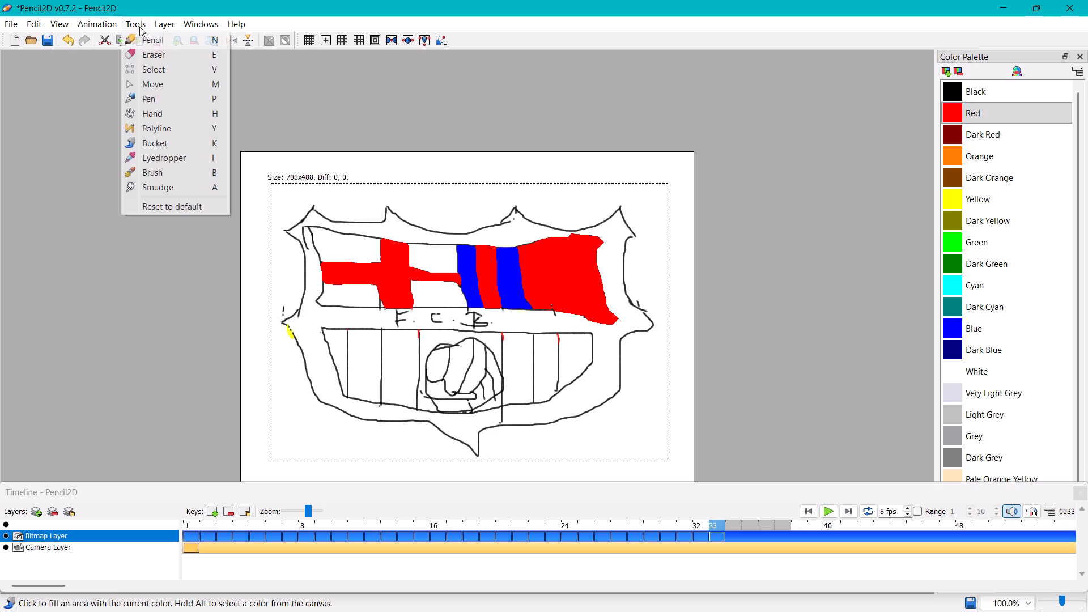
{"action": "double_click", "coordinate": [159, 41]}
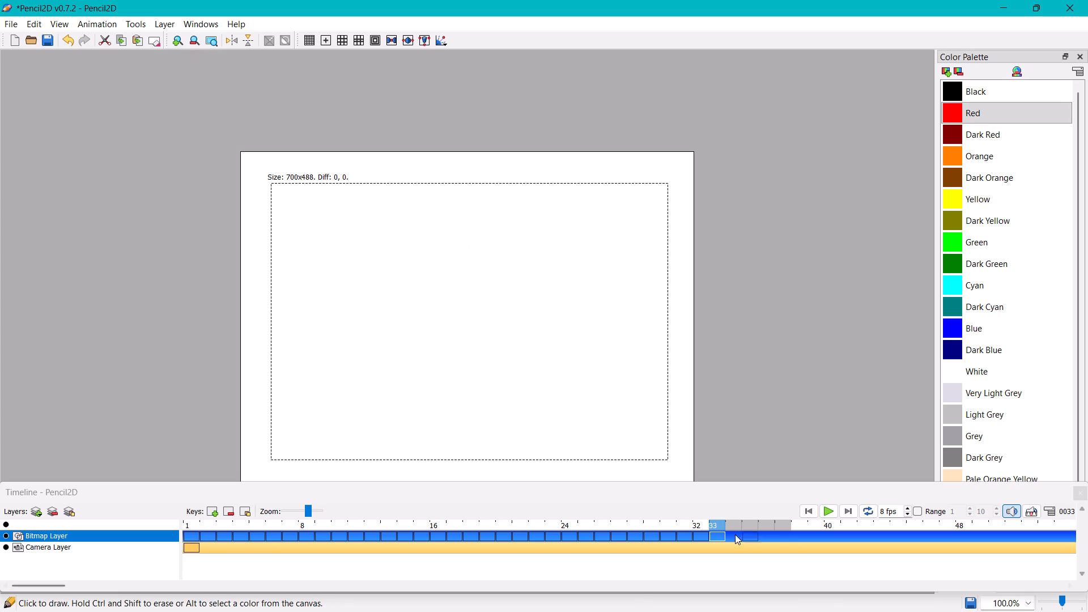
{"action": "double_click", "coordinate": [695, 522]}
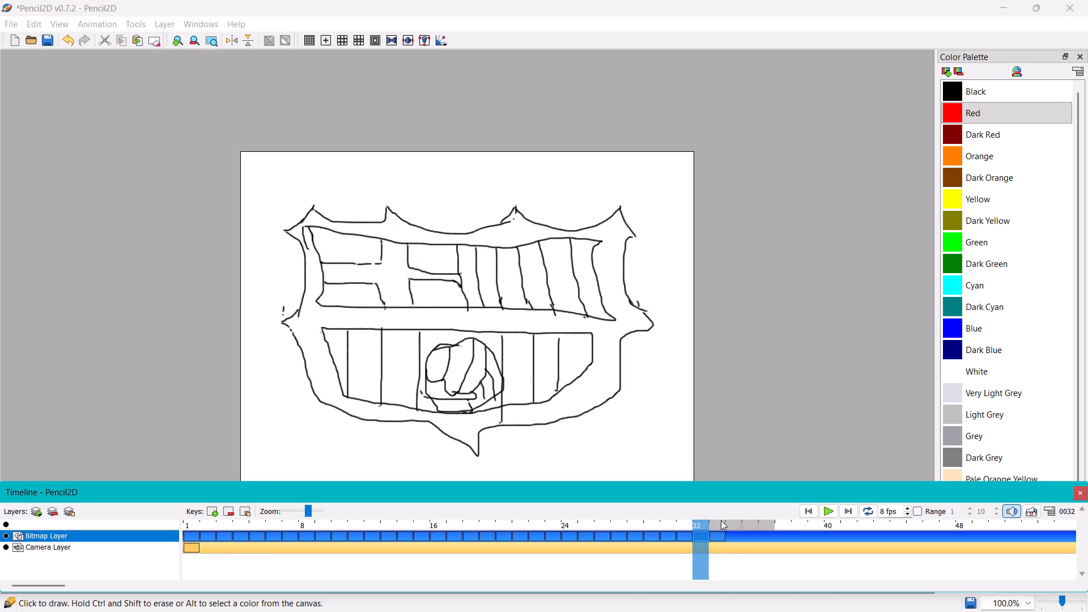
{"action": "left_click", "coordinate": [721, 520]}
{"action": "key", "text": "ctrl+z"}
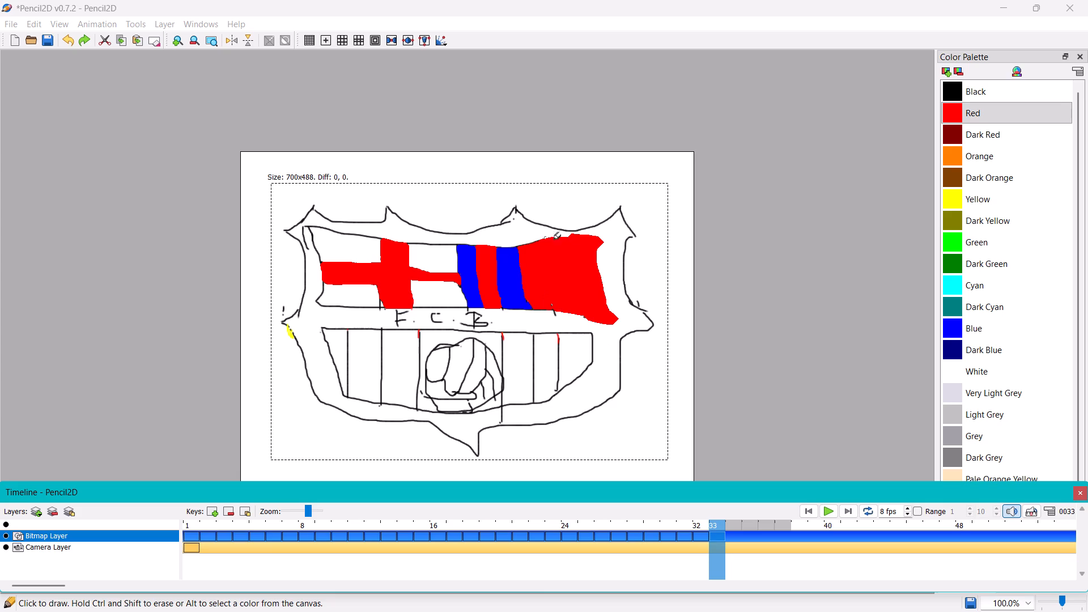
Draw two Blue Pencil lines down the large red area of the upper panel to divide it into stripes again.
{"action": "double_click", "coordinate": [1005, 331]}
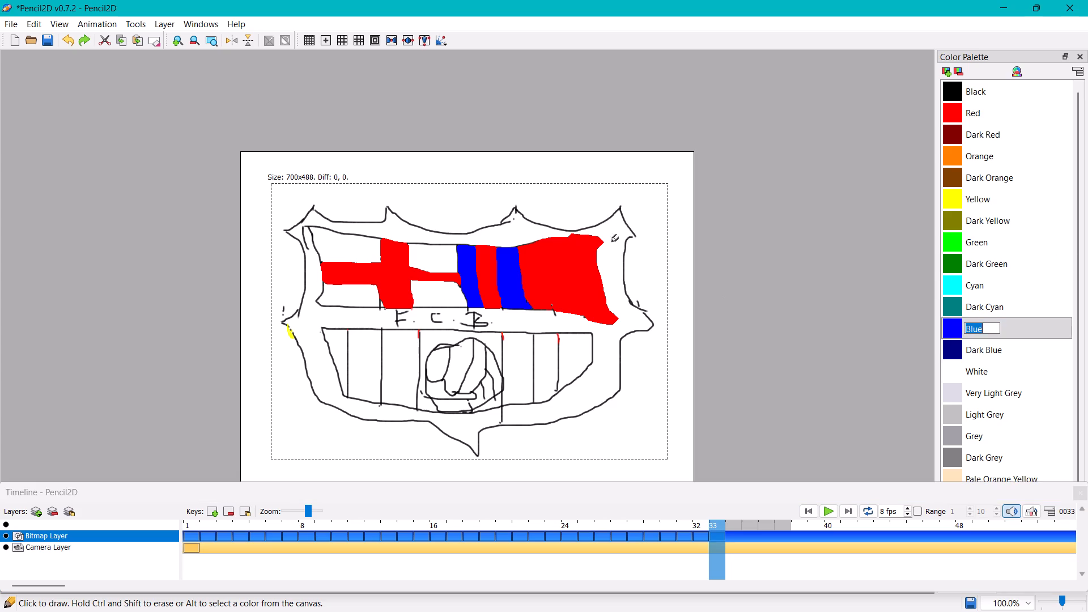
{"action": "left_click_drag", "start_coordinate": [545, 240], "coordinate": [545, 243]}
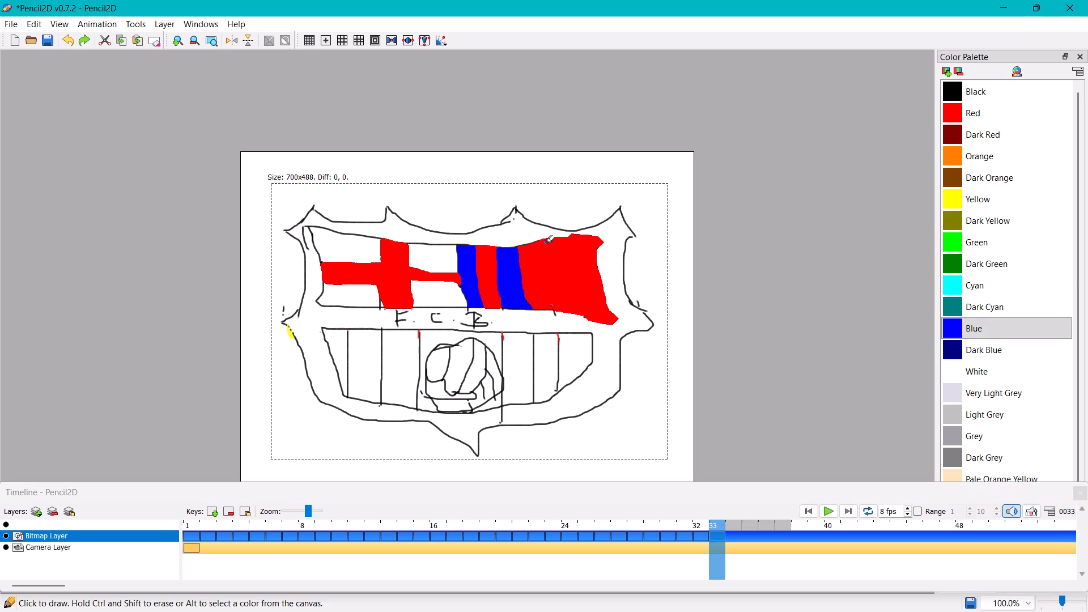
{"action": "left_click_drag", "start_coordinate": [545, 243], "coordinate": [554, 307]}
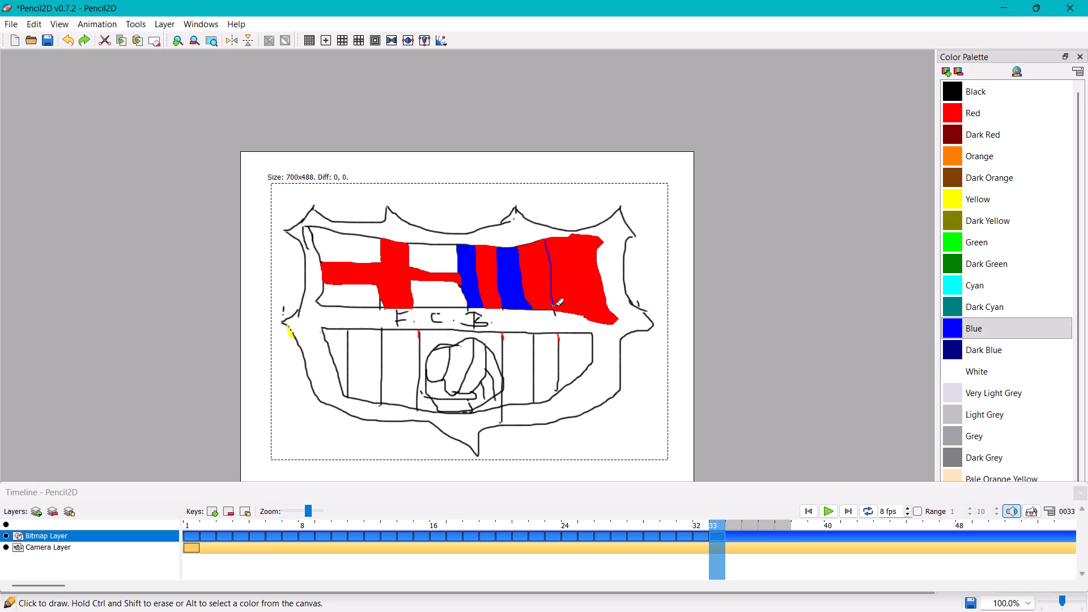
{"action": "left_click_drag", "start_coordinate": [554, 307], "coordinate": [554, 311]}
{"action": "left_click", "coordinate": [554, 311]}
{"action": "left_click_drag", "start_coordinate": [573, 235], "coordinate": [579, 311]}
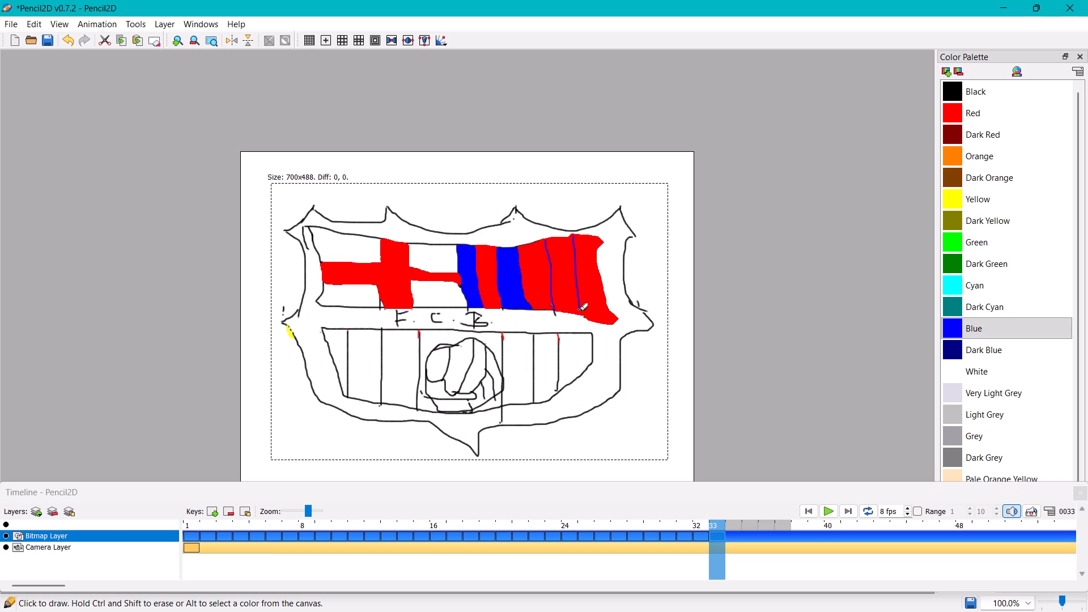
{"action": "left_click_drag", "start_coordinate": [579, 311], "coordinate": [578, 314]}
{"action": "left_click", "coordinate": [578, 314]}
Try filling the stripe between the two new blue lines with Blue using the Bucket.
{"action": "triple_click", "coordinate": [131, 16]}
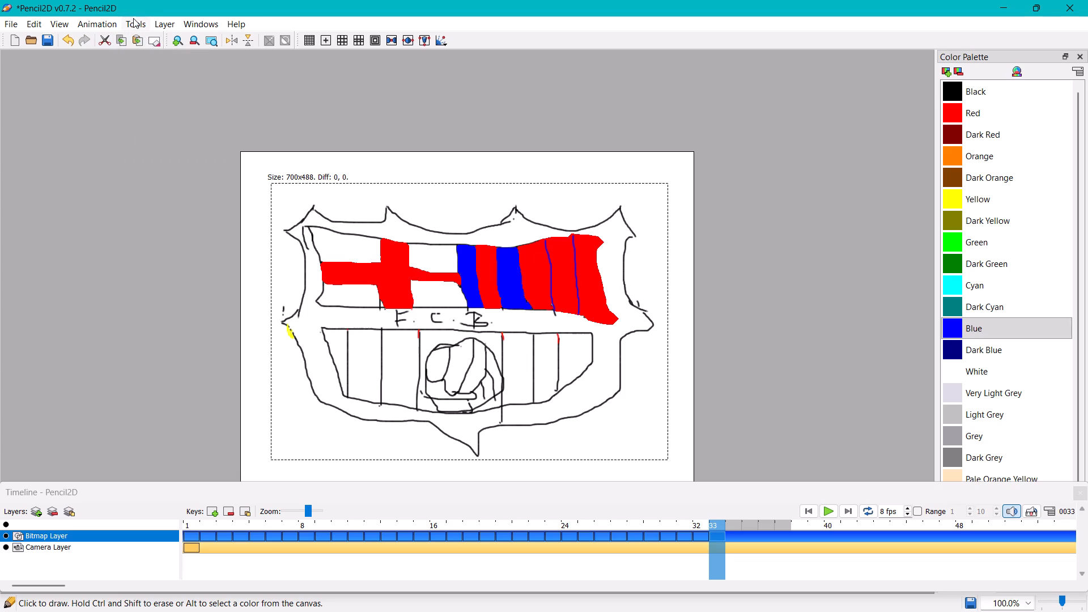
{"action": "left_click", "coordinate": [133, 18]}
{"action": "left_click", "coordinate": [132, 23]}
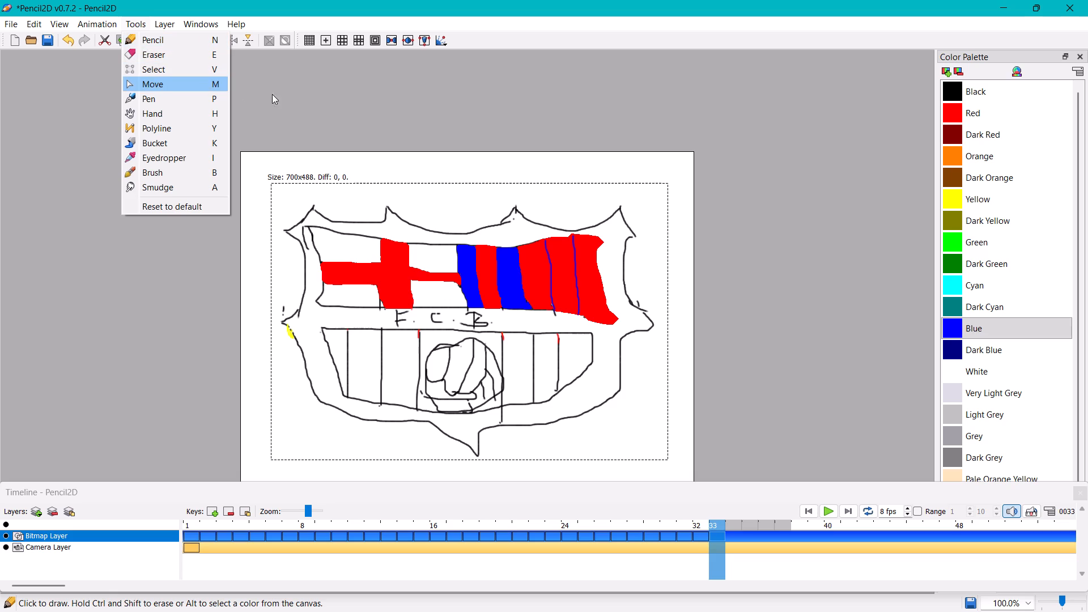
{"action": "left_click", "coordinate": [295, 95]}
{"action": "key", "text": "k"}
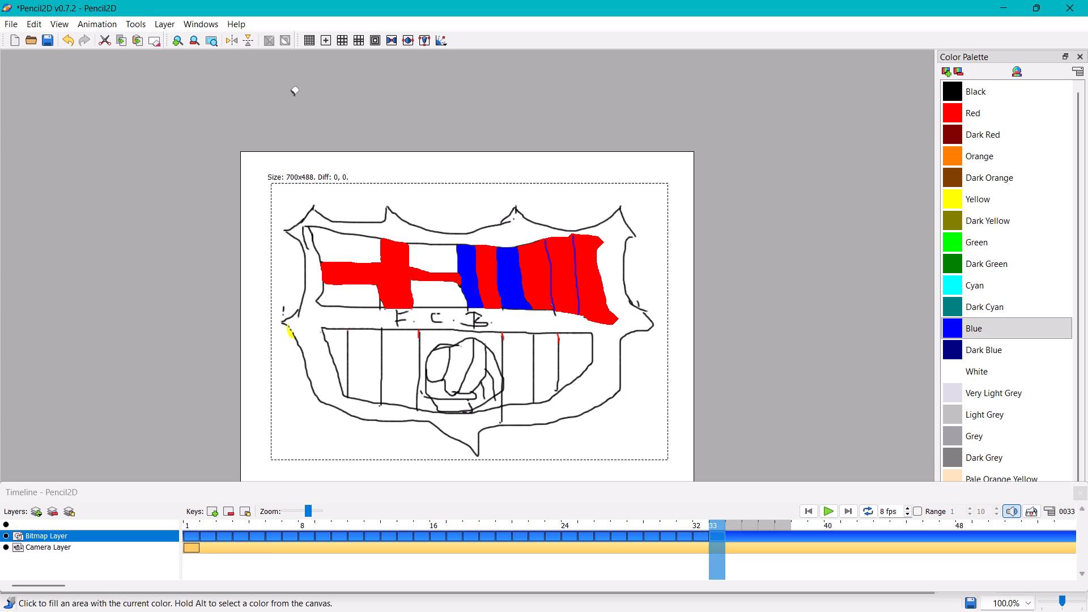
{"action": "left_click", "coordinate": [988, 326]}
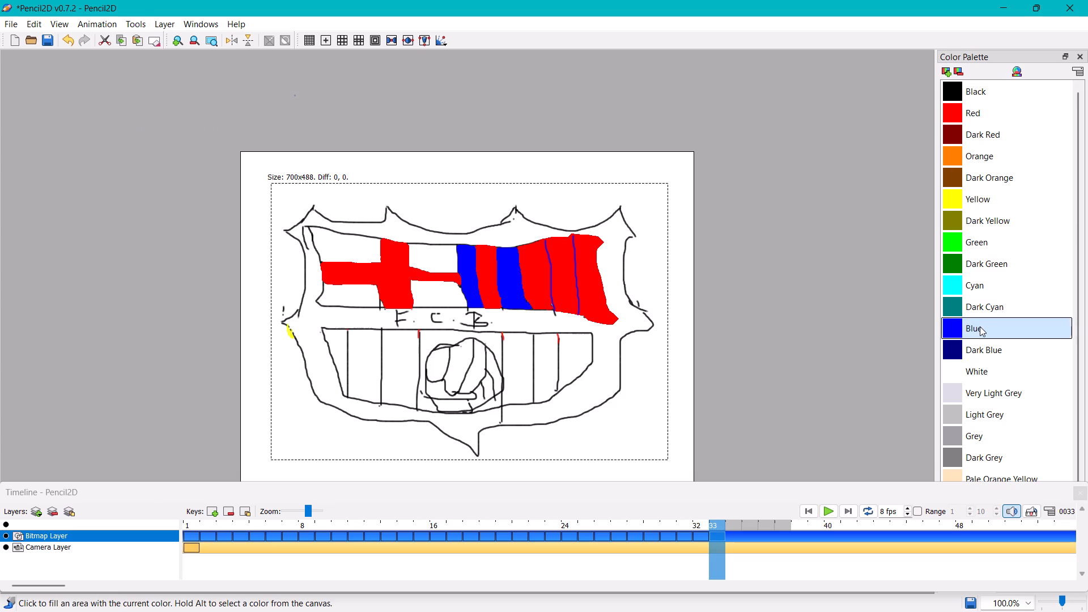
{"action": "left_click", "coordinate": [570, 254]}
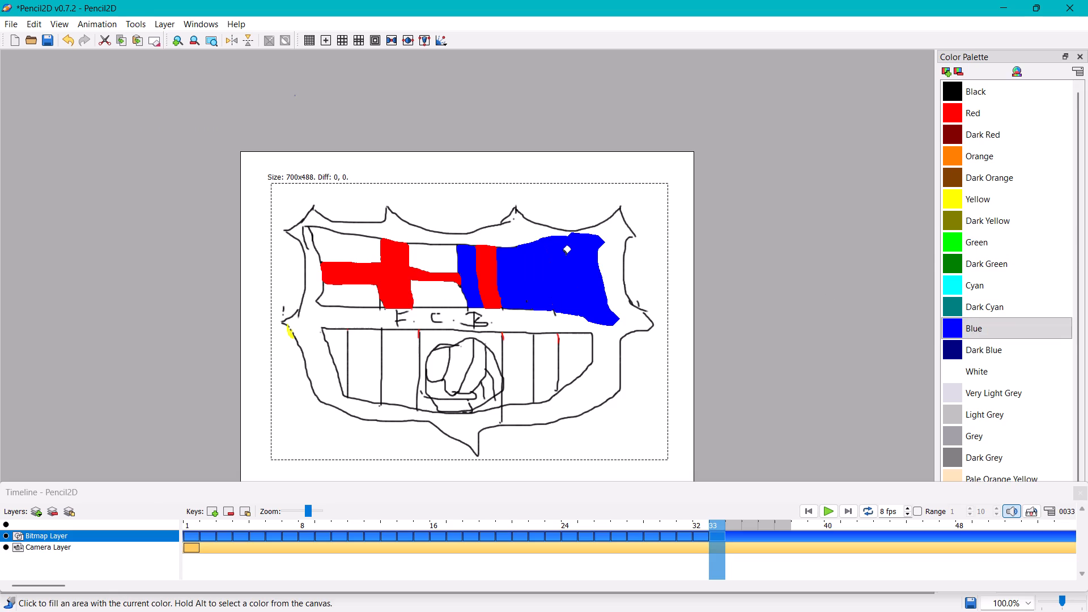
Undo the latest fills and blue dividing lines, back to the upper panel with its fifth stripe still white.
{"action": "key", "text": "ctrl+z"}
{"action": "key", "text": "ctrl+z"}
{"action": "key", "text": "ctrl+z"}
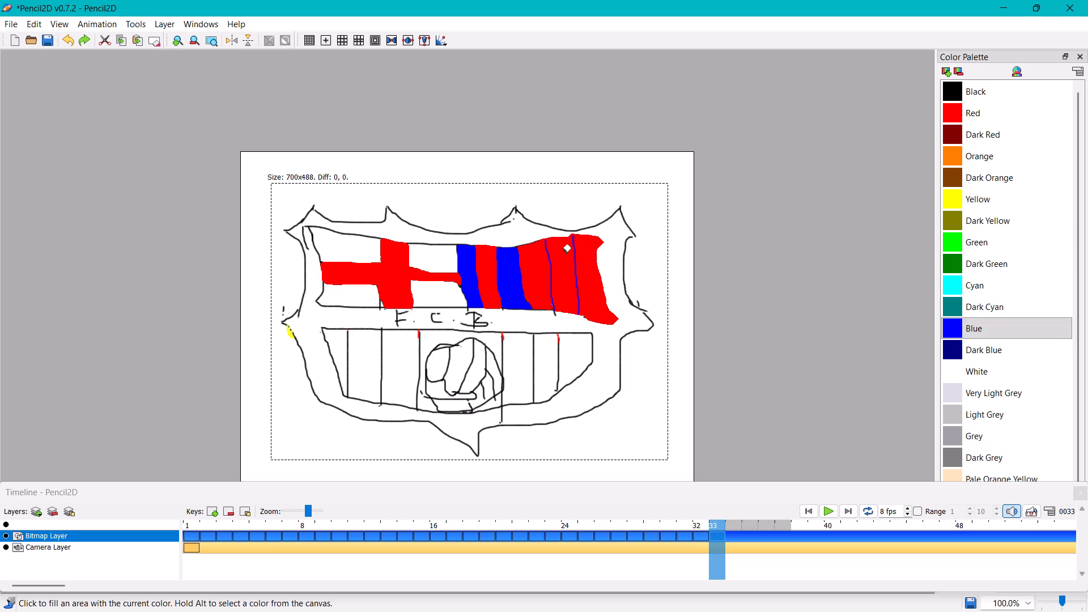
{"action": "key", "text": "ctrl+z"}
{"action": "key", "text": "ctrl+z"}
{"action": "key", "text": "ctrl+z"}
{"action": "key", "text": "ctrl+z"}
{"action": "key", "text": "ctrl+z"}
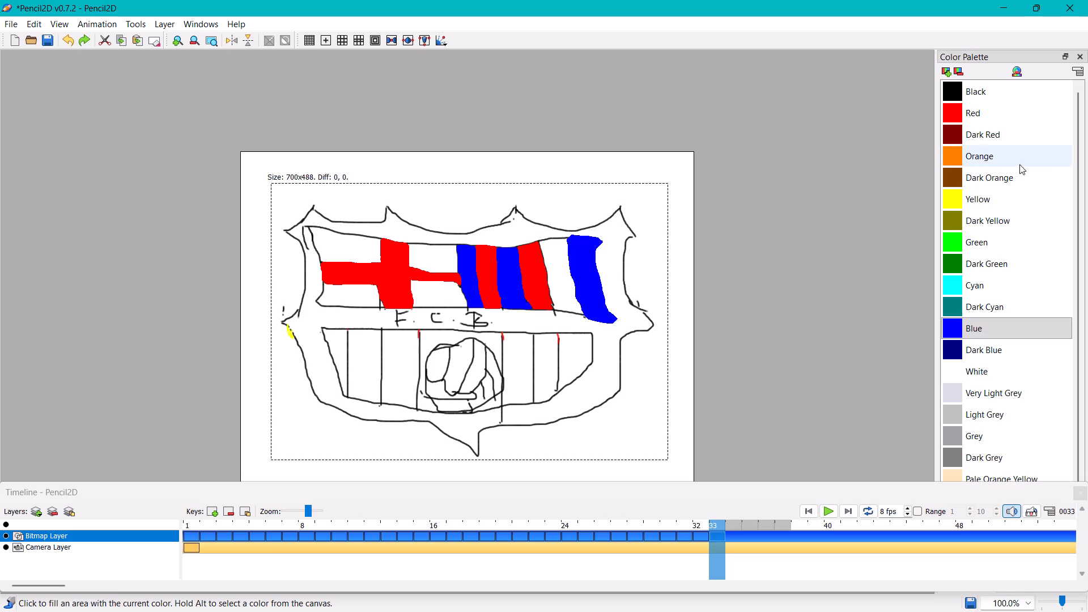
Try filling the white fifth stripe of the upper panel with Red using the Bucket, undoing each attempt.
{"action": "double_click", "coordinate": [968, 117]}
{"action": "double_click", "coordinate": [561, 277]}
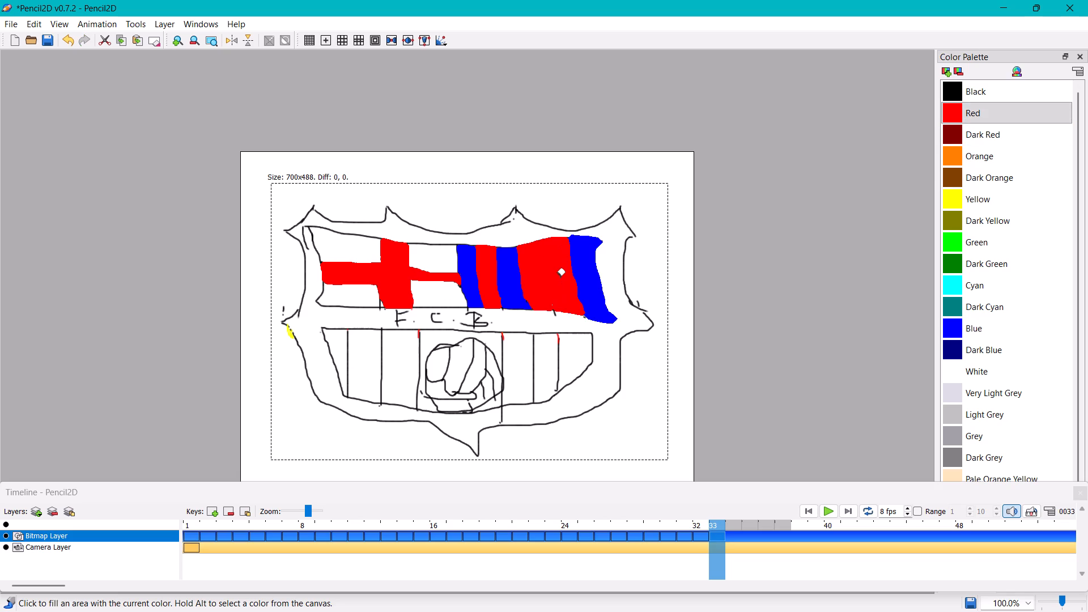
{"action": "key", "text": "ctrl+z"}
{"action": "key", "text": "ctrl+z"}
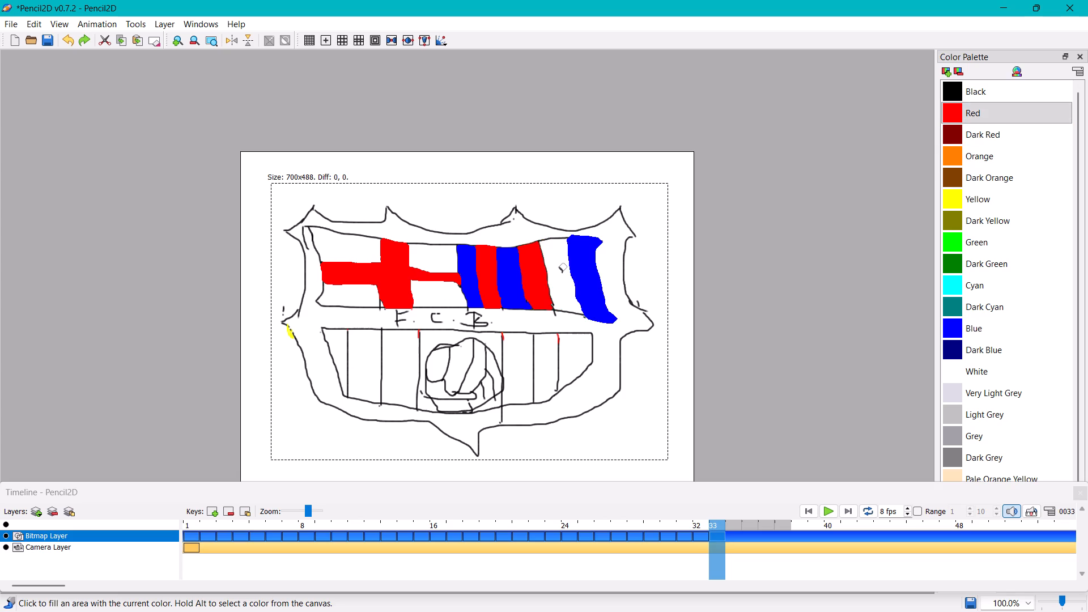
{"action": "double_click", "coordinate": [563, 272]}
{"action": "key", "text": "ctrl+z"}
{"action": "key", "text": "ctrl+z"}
Undo the blue fill of the upper panel's last stripe.
{"action": "key", "text": "ctrl+z"}
{"action": "key", "text": "ctrl+z"}
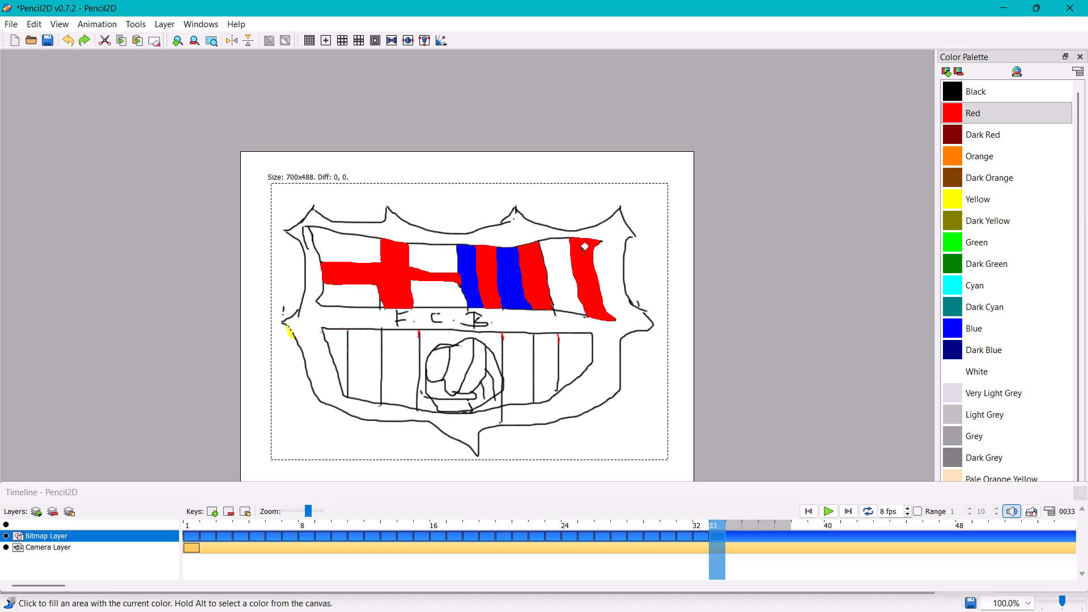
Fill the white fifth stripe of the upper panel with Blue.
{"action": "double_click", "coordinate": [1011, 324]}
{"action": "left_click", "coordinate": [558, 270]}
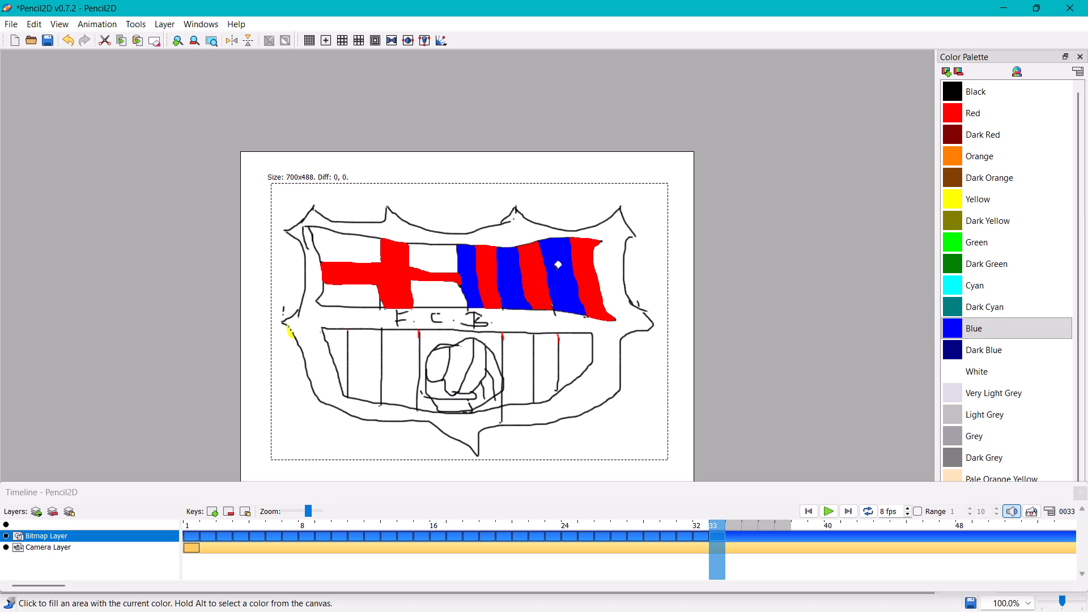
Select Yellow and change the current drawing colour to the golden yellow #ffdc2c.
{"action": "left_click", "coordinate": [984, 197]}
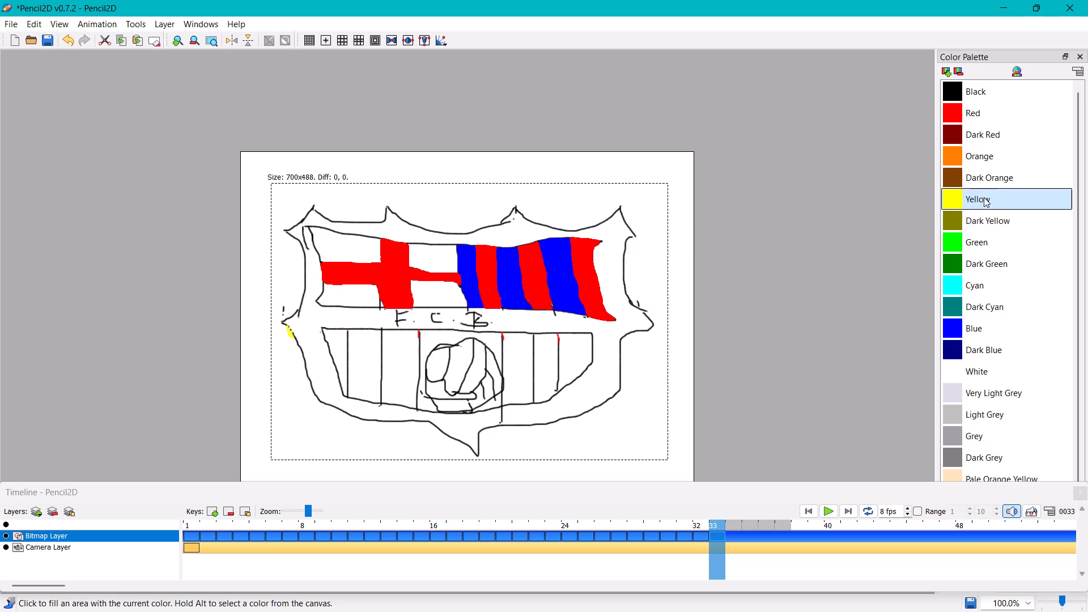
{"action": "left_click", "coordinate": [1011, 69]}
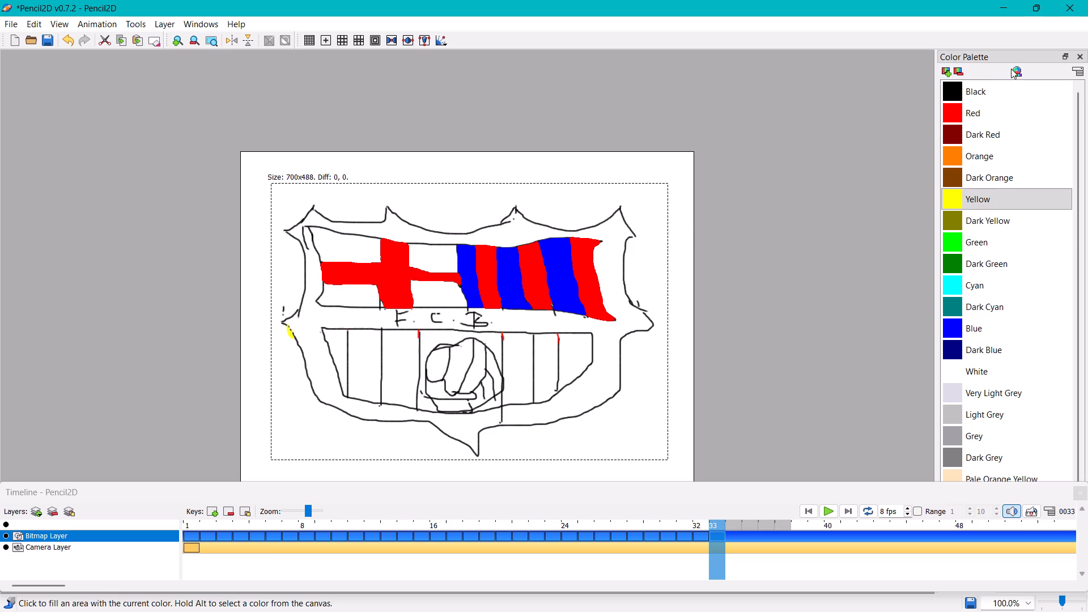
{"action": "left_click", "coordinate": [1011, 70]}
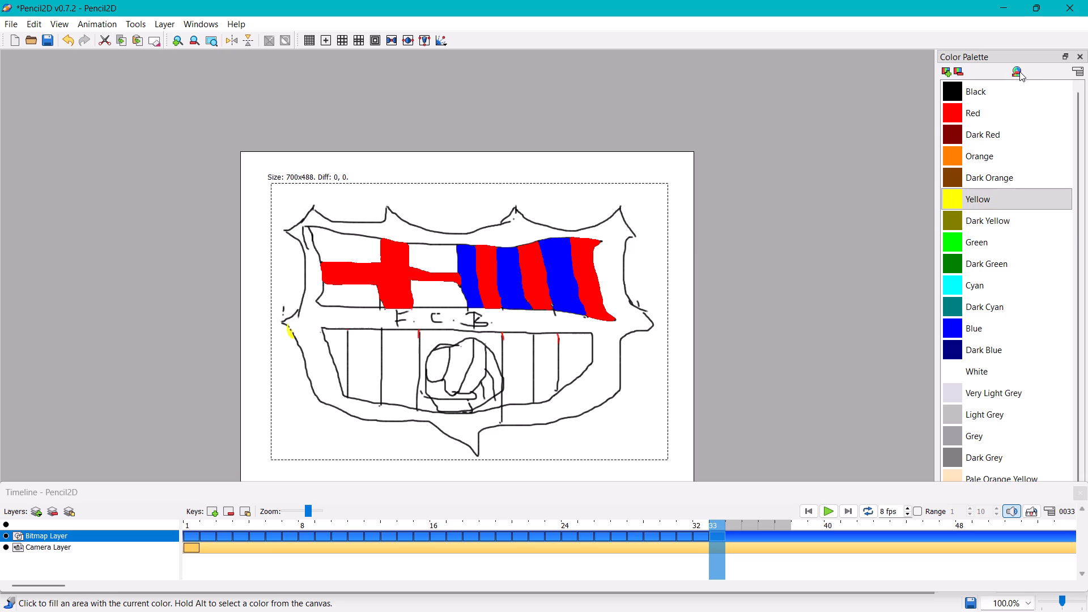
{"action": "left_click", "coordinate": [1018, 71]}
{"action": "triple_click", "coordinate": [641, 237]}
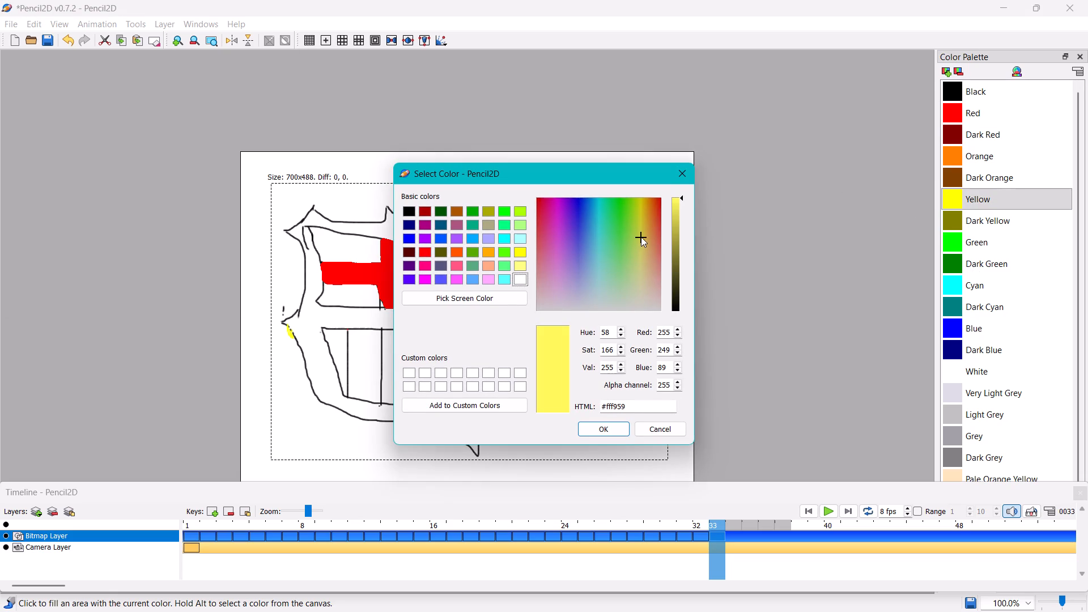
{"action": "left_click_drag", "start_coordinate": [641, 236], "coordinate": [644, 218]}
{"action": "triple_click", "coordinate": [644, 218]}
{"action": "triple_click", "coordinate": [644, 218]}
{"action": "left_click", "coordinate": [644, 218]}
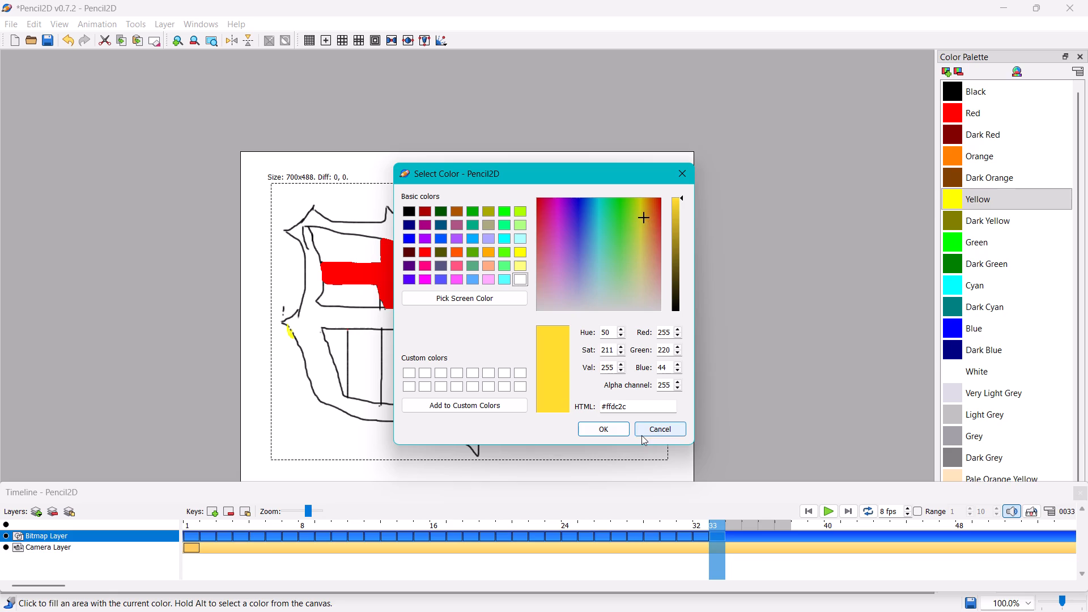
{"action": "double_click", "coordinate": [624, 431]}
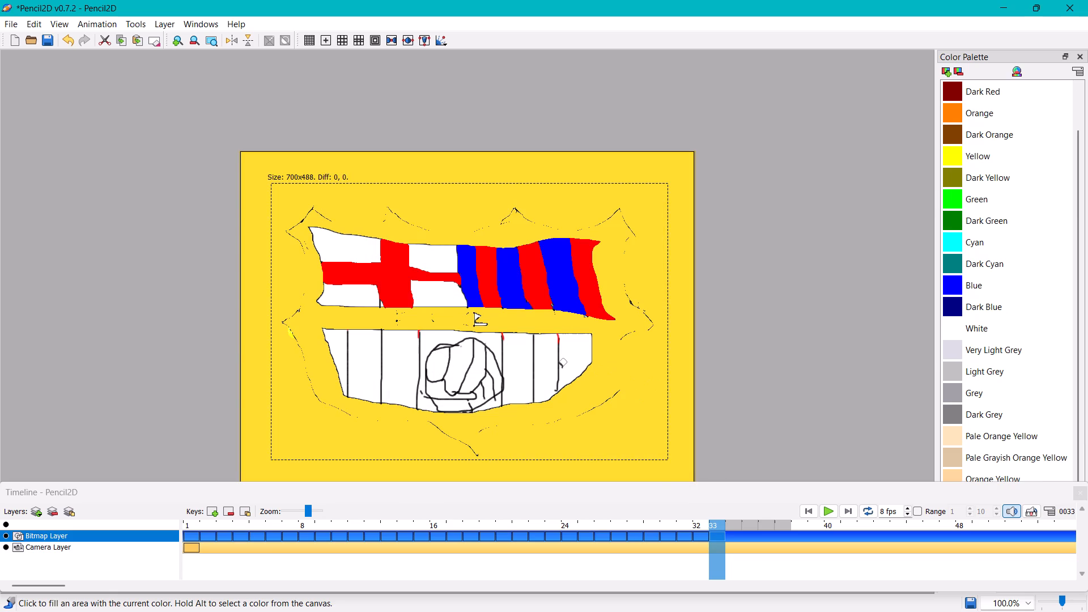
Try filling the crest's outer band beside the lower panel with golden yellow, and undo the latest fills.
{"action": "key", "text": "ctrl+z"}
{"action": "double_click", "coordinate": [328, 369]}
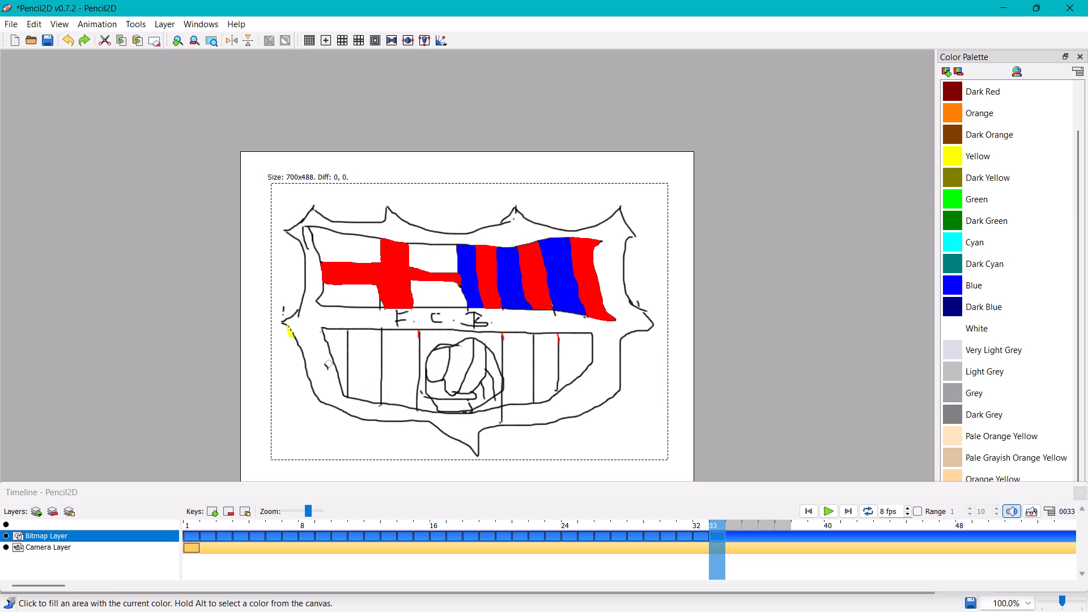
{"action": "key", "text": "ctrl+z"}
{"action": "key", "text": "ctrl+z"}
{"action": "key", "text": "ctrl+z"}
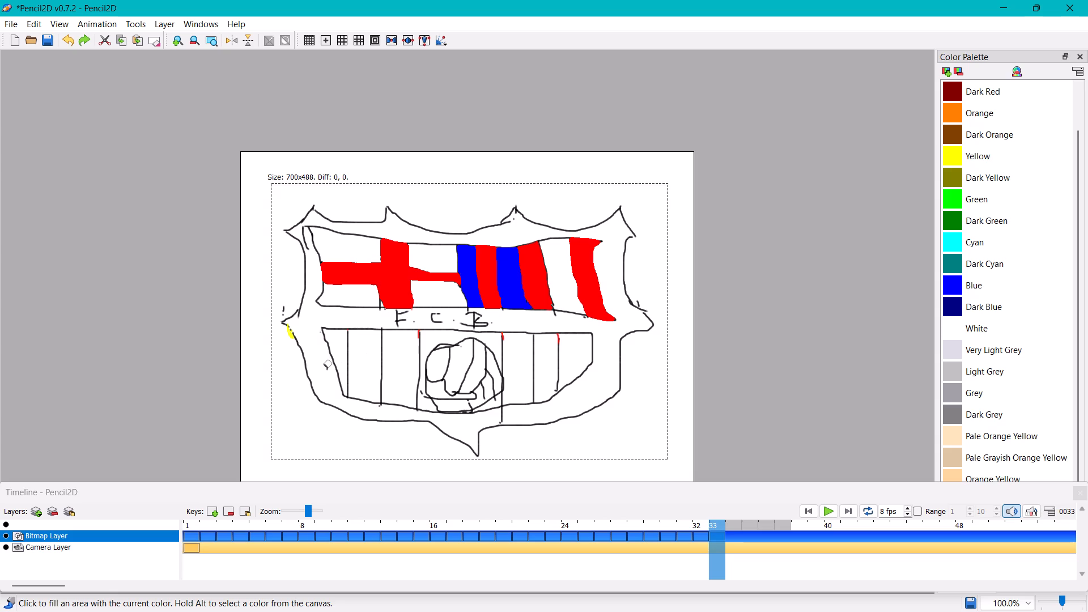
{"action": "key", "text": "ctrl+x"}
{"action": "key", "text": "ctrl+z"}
Fill the white fifth stripe of the upper panel with Blue, undoing the misplaced fill on the last stripe.
{"action": "double_click", "coordinate": [959, 295]}
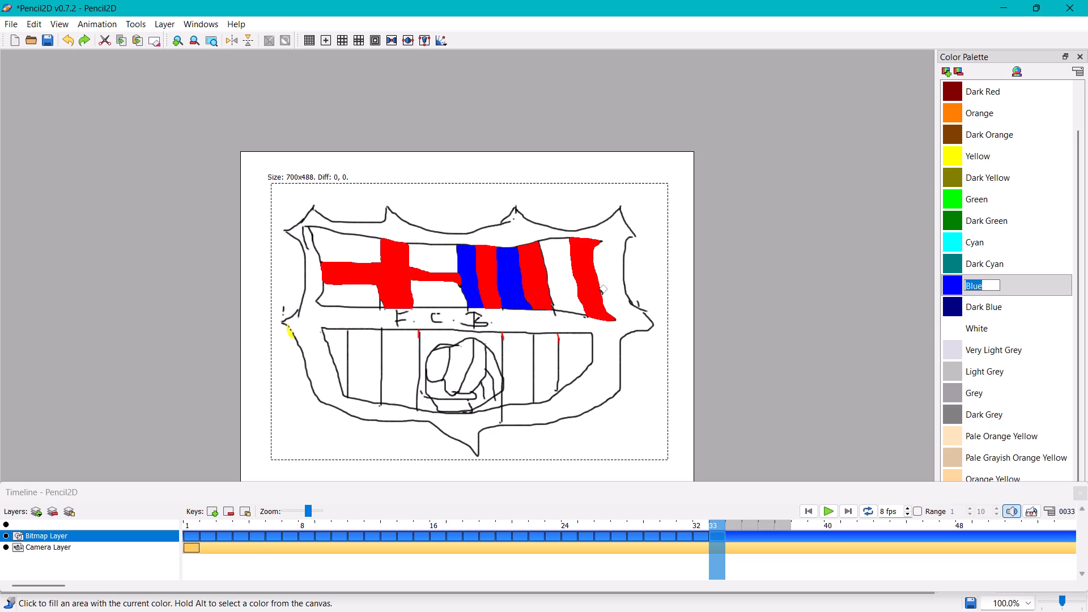
{"action": "left_click", "coordinate": [577, 294]}
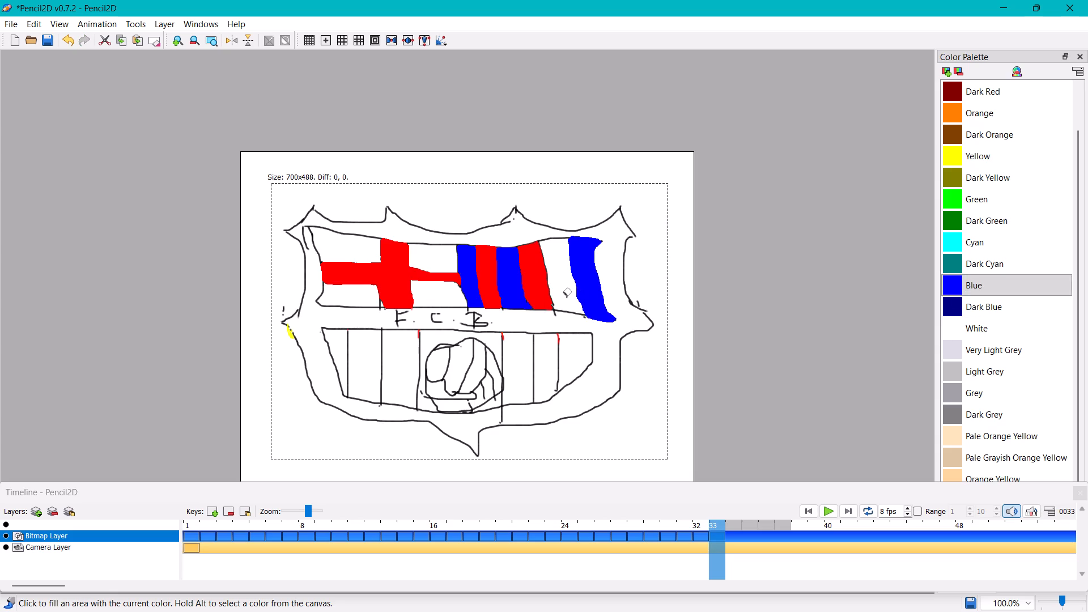
{"action": "key", "text": "ctrl+z"}
{"action": "left_click", "coordinate": [567, 297]}
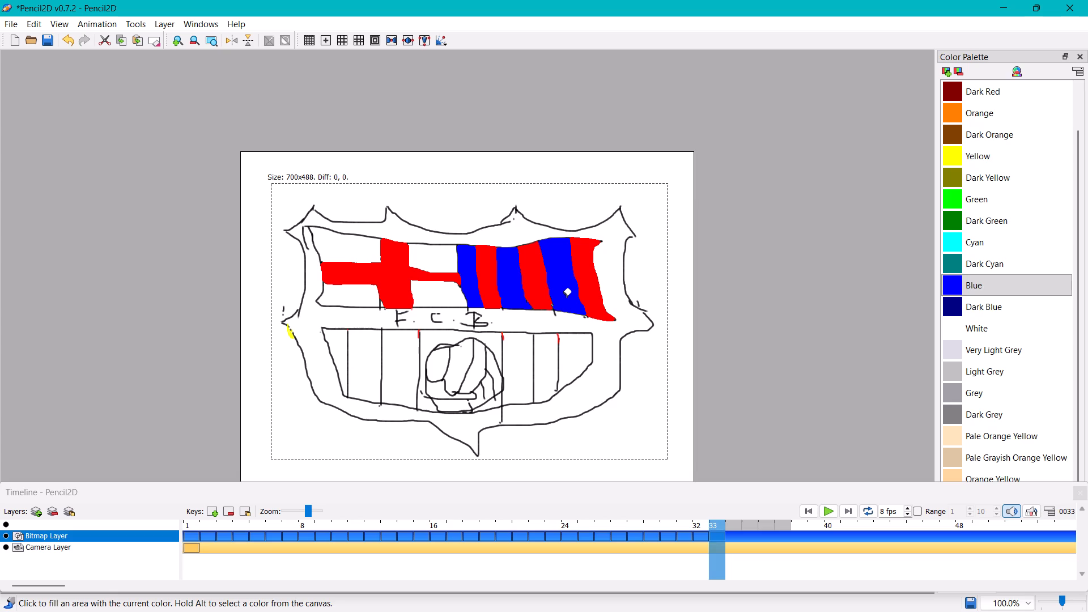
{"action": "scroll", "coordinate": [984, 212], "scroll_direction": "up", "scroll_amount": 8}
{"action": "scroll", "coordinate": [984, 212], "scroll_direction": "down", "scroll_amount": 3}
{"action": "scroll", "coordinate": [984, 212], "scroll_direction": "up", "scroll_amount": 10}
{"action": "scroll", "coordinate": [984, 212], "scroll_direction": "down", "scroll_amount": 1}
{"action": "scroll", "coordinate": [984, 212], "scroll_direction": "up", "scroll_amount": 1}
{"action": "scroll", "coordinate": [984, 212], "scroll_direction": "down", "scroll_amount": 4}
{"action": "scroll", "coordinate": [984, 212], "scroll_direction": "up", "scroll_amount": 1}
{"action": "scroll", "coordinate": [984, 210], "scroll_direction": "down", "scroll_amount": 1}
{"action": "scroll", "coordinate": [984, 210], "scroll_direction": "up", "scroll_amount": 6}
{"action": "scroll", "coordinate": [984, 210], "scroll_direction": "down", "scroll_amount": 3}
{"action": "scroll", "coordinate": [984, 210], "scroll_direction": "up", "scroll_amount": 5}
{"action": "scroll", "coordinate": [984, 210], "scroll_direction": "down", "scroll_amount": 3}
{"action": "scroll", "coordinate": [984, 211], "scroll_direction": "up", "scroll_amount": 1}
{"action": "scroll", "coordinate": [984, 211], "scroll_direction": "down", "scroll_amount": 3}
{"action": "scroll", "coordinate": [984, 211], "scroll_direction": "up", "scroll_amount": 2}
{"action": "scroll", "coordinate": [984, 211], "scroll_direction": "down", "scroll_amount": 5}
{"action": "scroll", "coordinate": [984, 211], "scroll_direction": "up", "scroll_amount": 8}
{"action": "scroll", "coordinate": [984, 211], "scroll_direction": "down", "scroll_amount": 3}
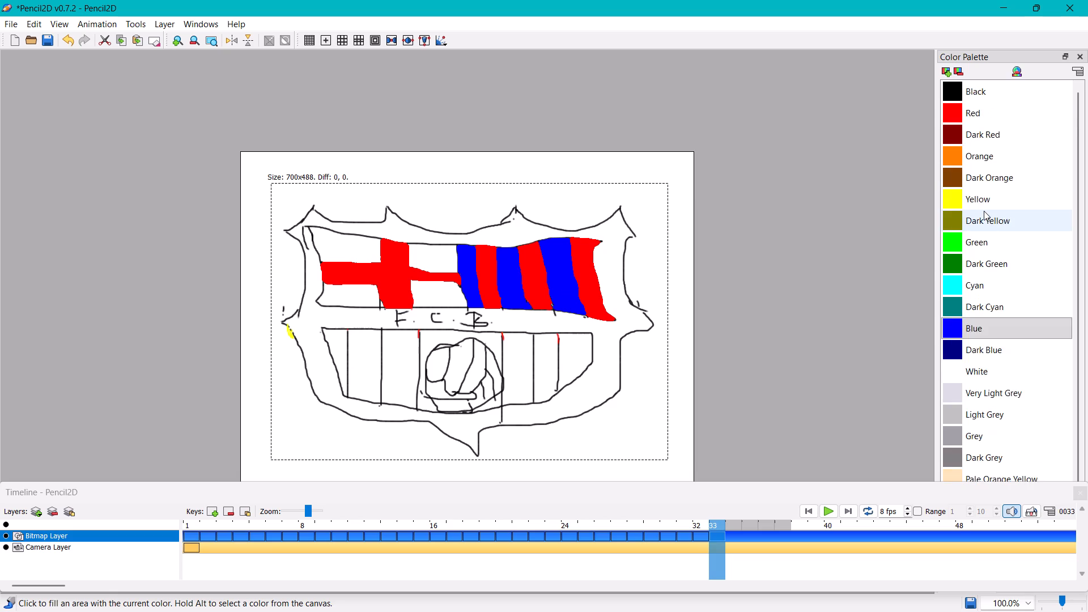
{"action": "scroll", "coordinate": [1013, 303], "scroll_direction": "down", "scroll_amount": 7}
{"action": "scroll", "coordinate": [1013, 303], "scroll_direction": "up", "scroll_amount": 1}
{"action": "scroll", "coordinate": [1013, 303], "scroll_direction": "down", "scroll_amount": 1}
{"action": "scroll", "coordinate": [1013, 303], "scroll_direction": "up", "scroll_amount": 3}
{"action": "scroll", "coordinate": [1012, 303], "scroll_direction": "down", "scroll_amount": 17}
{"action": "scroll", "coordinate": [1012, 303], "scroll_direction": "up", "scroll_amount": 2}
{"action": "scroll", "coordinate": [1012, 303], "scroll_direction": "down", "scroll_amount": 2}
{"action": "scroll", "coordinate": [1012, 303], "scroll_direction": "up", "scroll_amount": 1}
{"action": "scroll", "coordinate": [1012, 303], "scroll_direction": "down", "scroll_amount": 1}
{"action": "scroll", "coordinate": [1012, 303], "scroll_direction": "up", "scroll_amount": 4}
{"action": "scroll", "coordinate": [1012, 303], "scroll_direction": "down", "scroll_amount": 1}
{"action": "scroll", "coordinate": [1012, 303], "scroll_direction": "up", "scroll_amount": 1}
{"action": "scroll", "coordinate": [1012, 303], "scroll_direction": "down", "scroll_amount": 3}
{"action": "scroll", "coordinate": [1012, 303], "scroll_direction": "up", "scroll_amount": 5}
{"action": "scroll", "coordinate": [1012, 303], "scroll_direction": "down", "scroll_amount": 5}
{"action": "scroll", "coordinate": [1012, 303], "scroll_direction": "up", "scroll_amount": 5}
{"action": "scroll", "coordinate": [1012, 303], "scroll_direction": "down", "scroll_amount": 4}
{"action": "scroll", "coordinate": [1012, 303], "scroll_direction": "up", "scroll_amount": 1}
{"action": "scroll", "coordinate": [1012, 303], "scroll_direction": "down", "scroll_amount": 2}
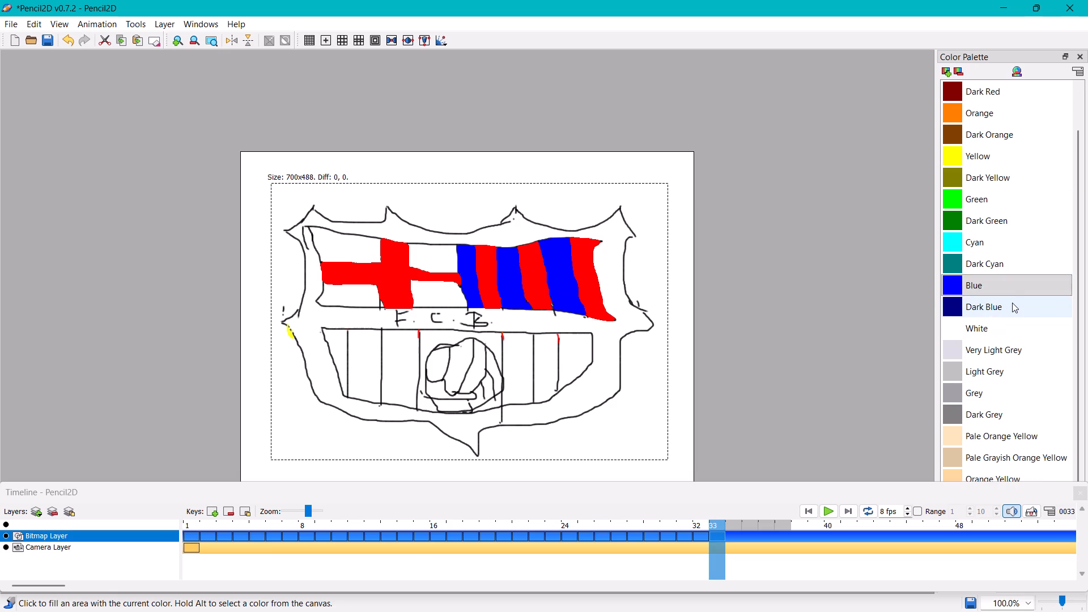
Switch to the Pencil in Yellow, undo the clearing of frame 33 and close the outline gap at the crest's upper-left peak.
{"action": "left_click", "coordinate": [963, 162]}
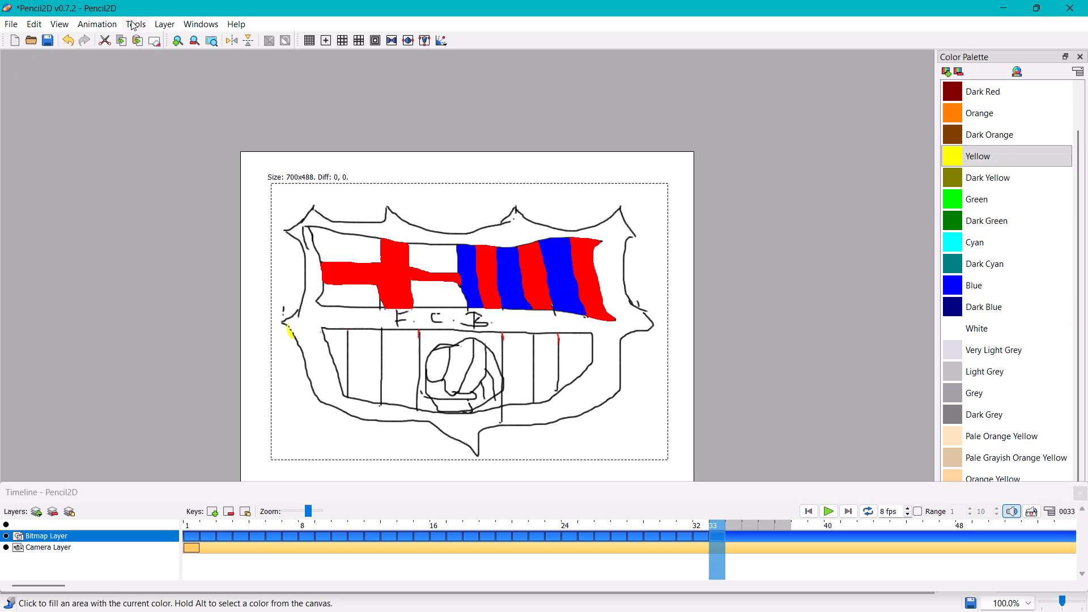
{"action": "left_click", "coordinate": [131, 20]}
{"action": "double_click", "coordinate": [158, 44]}
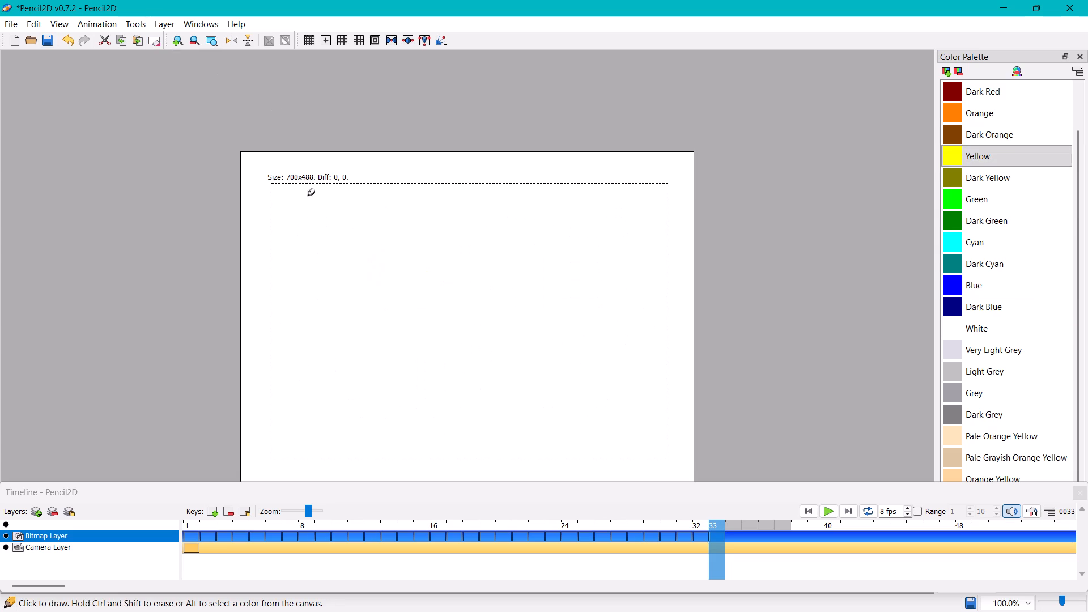
{"action": "key", "text": "ctrl+z"}
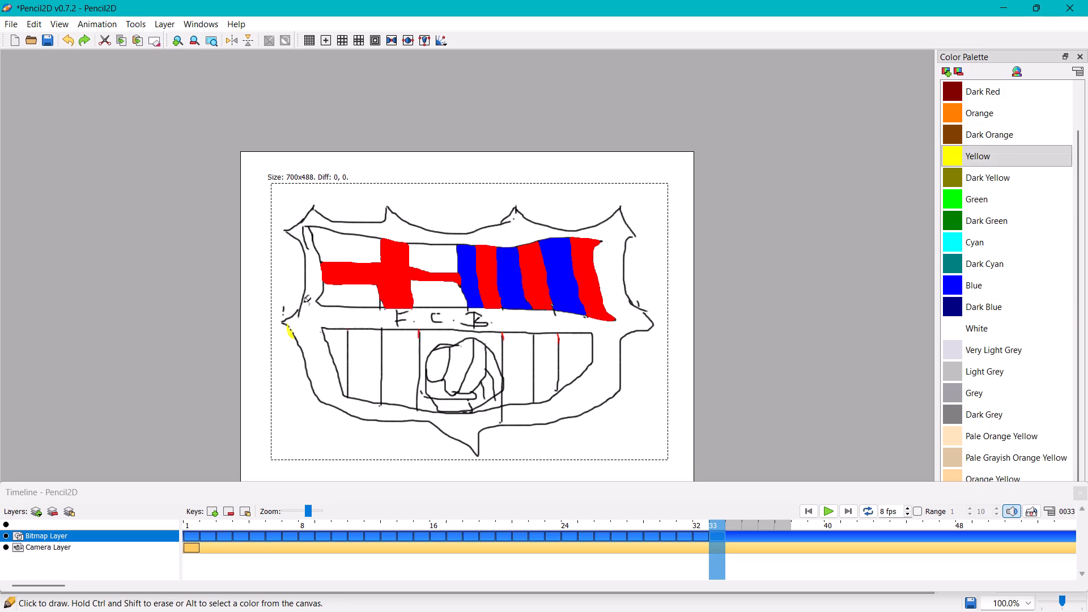
{"action": "scroll", "coordinate": [313, 279], "scroll_direction": "up", "scroll_amount": 4, "text": "ctrl"}
{"action": "scroll", "coordinate": [334, 152], "scroll_direction": "up", "scroll_amount": 2}
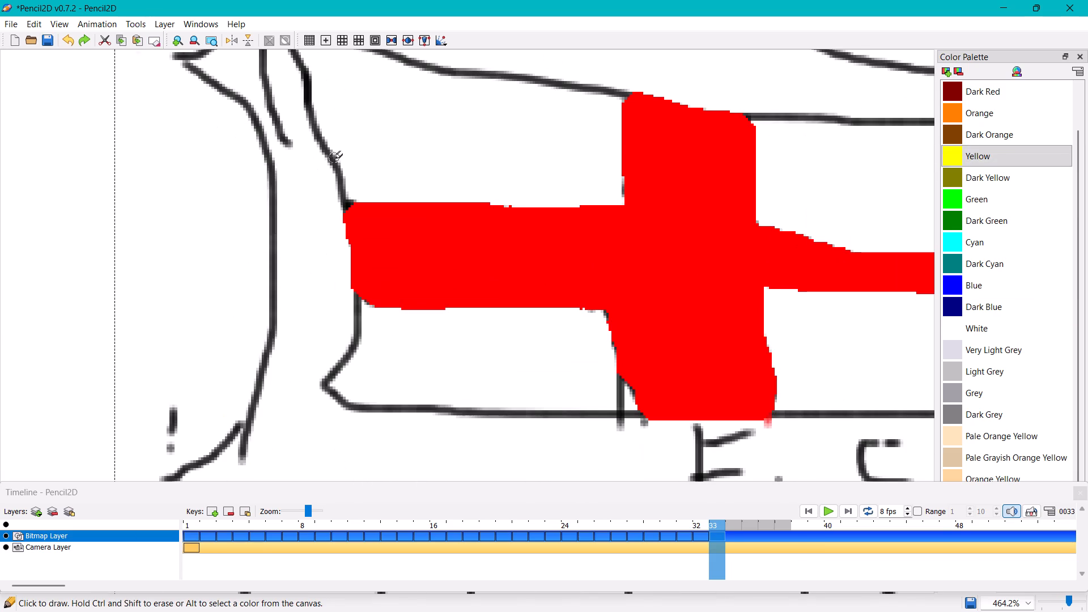
{"action": "scroll", "coordinate": [334, 159], "scroll_direction": "up", "scroll_amount": 1}
{"action": "scroll", "coordinate": [333, 159], "scroll_direction": "down", "scroll_amount": 4, "text": "ctrl"}
{"action": "scroll", "coordinate": [333, 160], "scroll_direction": "up", "scroll_amount": 1}
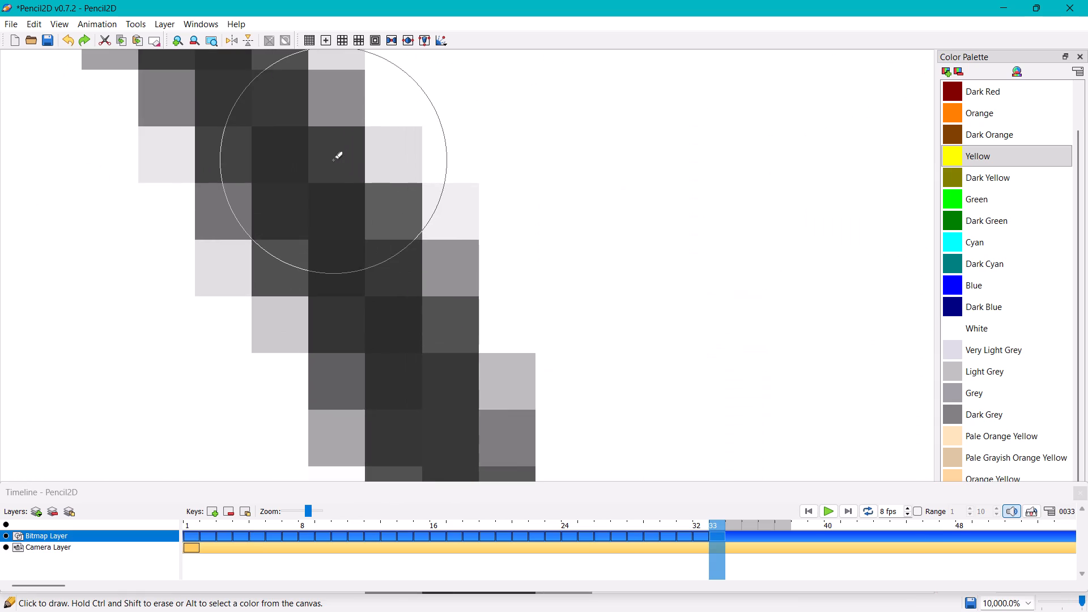
{"action": "scroll", "coordinate": [333, 160], "scroll_direction": "down", "scroll_amount": 7, "text": "ctrl"}
{"action": "scroll", "coordinate": [294, 46], "scroll_direction": "down", "scroll_amount": 4, "text": "ctrl"}
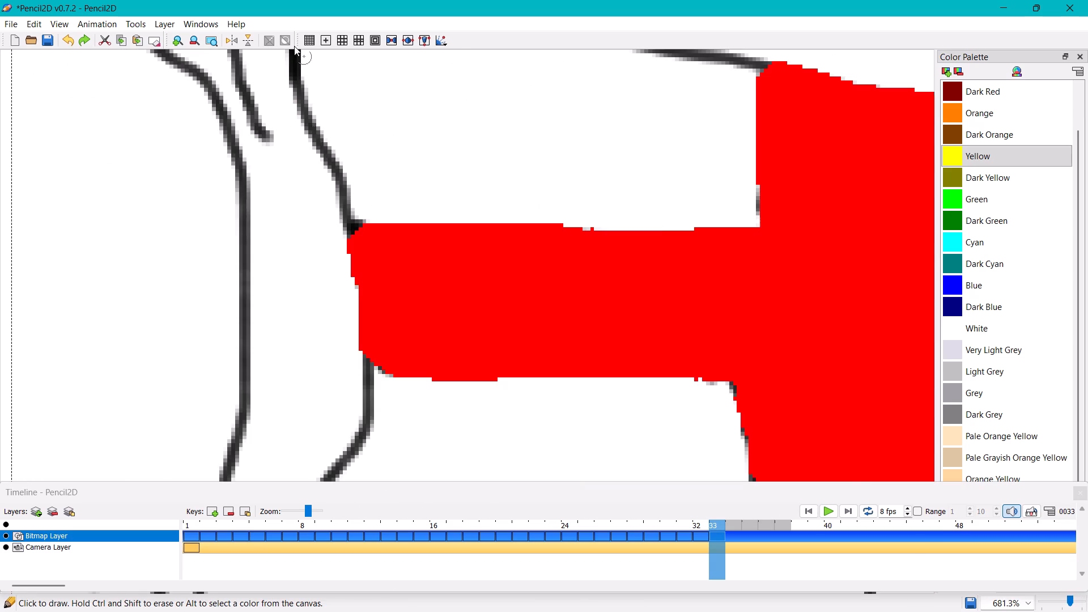
{"action": "scroll", "coordinate": [297, 194], "scroll_direction": "down", "scroll_amount": 3, "text": "ctrl"}
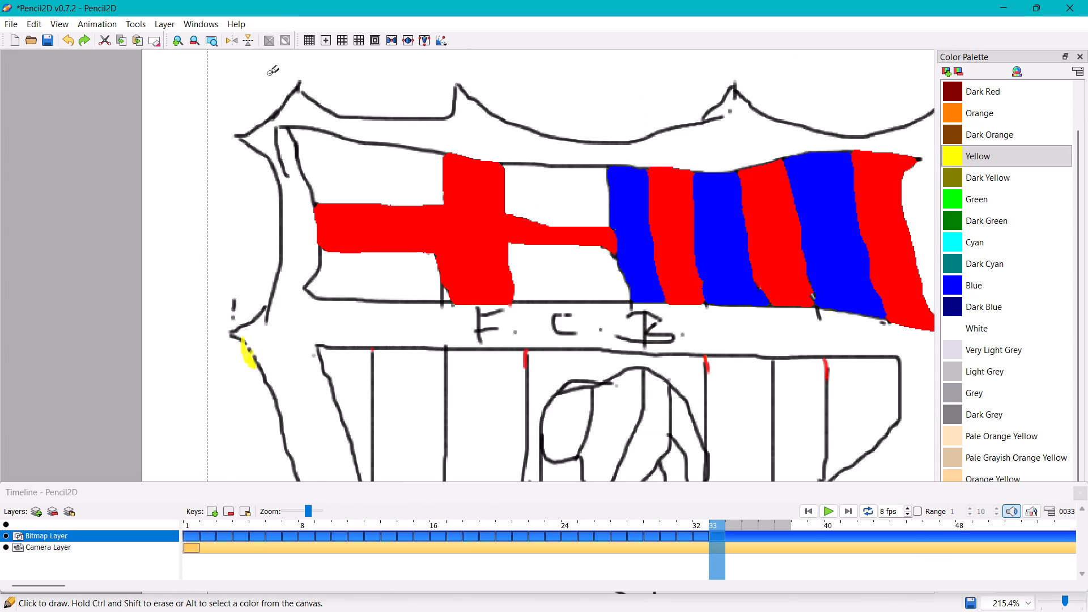
{"action": "scroll", "coordinate": [270, 73], "scroll_direction": "up", "scroll_amount": 4, "text": "ctrl"}
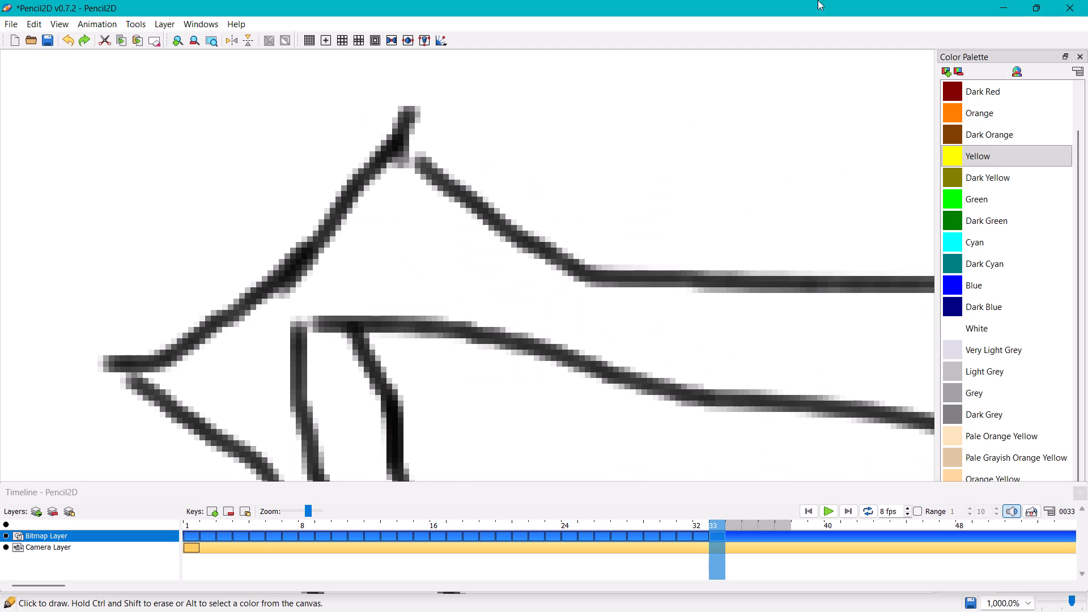
{"action": "left_click_drag", "start_coordinate": [402, 143], "coordinate": [422, 173]}
{"action": "left_click", "coordinate": [422, 173]}
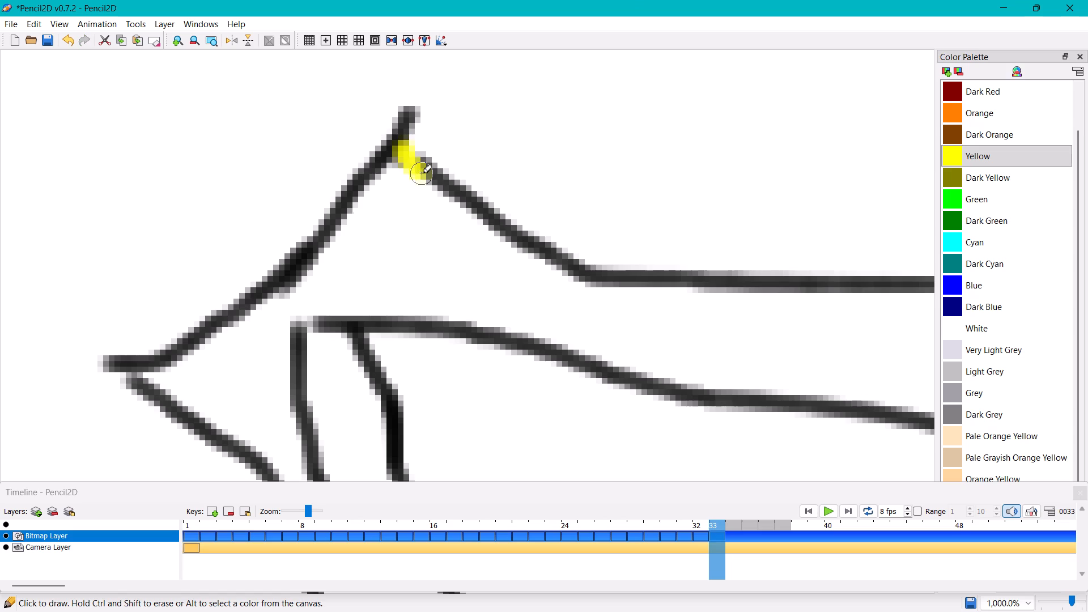
Close the gap at the upper-left corner of the upper panel's outline with a short yellow Pencil stroke.
{"action": "left_click", "coordinate": [325, 322]}
{"action": "left_click_drag", "start_coordinate": [325, 322], "coordinate": [286, 322]}
{"action": "left_click", "coordinate": [286, 322]}
{"action": "left_click_drag", "start_coordinate": [288, 323], "coordinate": [299, 324]}
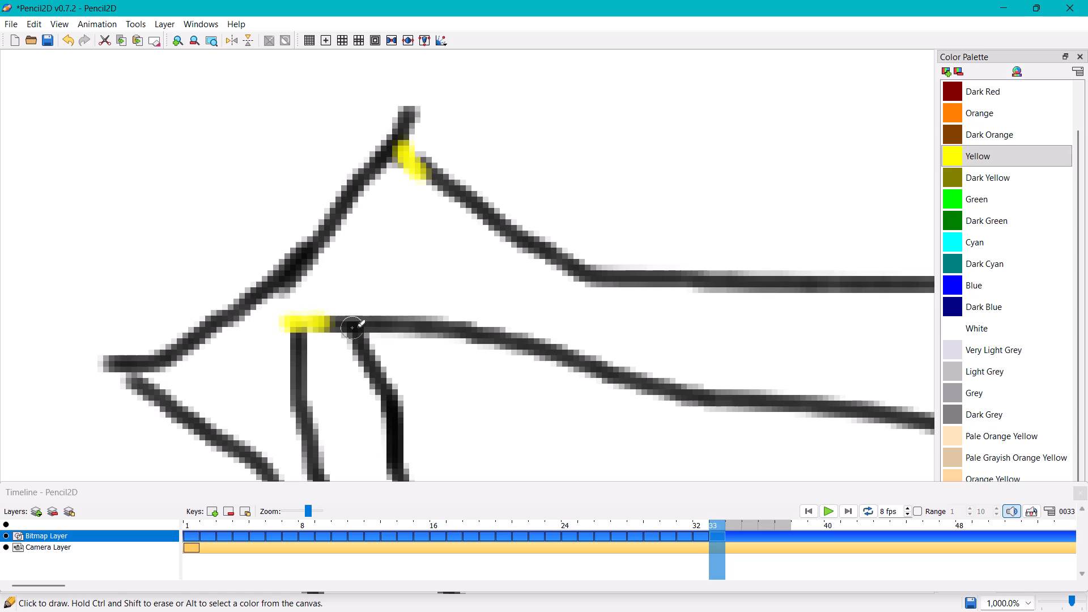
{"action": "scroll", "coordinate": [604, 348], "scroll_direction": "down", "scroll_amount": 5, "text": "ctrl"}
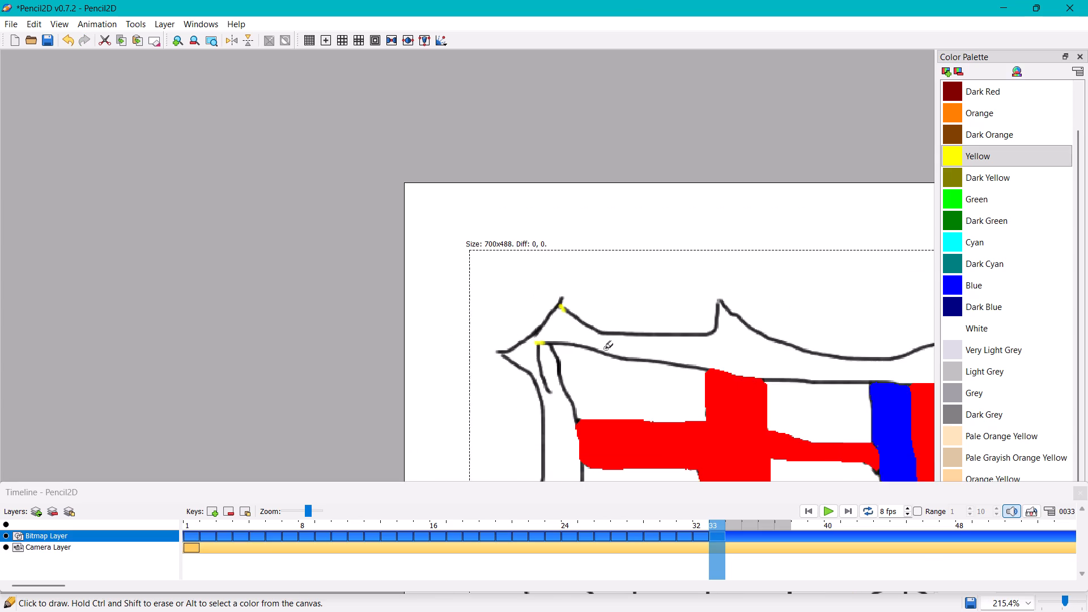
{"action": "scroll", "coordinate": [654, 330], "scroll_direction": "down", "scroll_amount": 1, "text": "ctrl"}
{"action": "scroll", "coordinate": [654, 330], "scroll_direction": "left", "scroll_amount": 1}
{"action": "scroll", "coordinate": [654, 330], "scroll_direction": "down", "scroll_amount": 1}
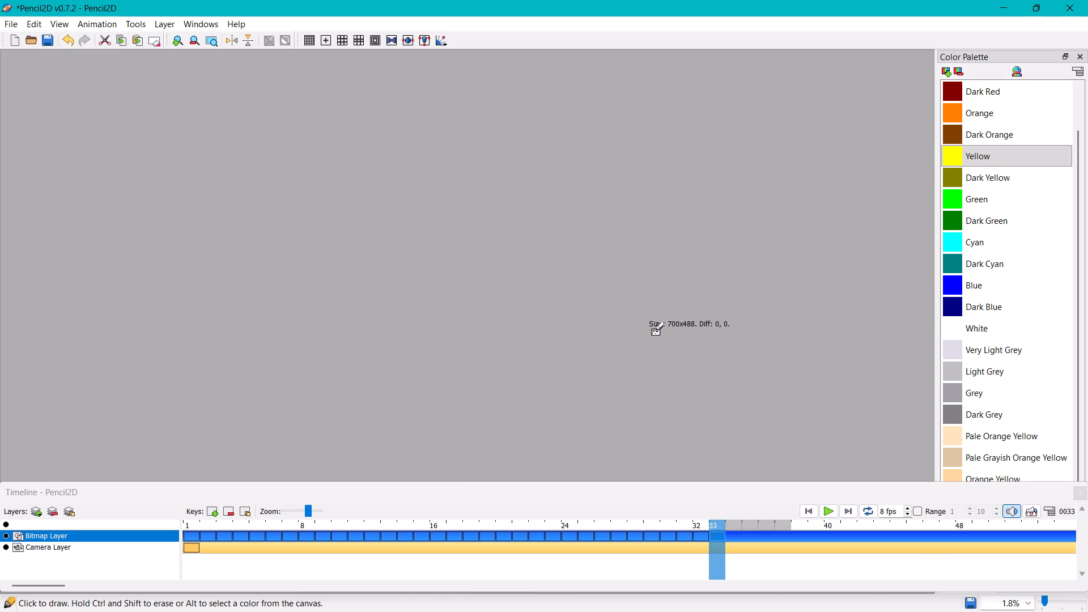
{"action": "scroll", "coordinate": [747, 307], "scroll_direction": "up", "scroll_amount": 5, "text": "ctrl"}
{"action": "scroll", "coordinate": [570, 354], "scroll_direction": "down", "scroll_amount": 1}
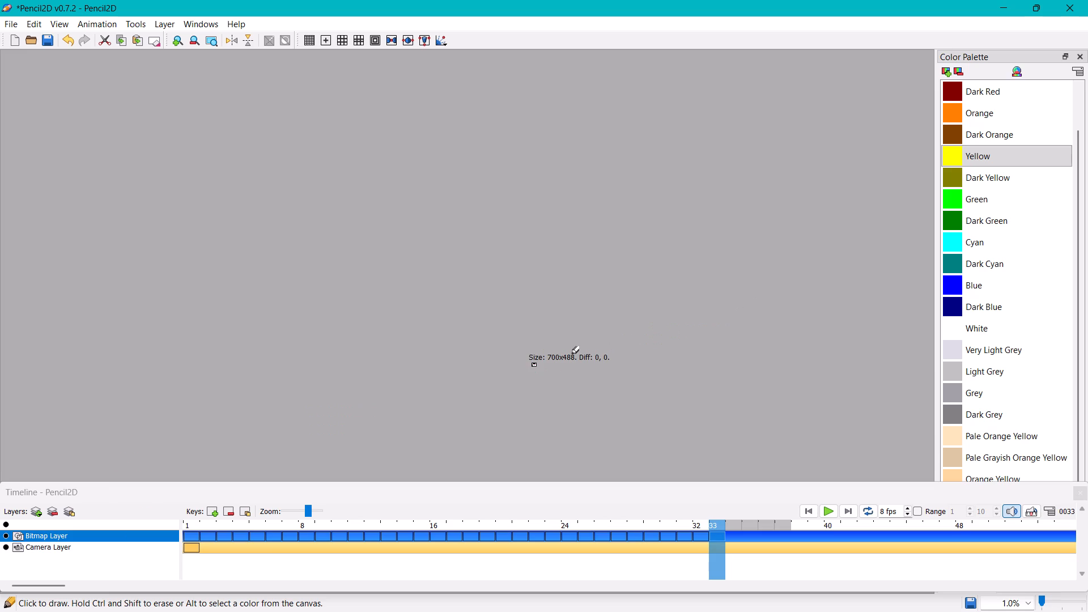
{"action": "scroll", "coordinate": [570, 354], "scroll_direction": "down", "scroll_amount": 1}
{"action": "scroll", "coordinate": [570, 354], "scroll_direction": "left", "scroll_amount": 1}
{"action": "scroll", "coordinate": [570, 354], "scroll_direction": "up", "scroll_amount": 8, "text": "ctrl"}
Close the outline gap at the crest's second top peak with a small yellow Pencil mark.
{"action": "scroll", "coordinate": [570, 354], "scroll_direction": "down", "scroll_amount": 4}
{"action": "scroll", "coordinate": [502, 398], "scroll_direction": "up", "scroll_amount": 1, "text": "ctrl"}
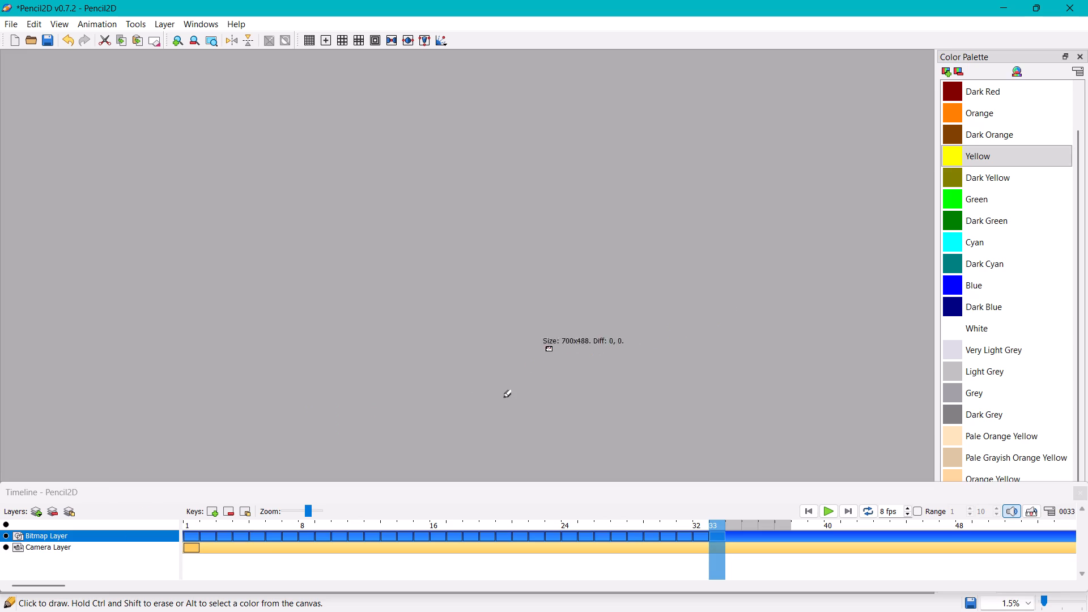
{"action": "scroll", "coordinate": [502, 398], "scroll_direction": "up", "scroll_amount": 3, "text": "ctrl"}
{"action": "scroll", "coordinate": [726, 239], "scroll_direction": "up", "scroll_amount": 2, "text": "ctrl"}
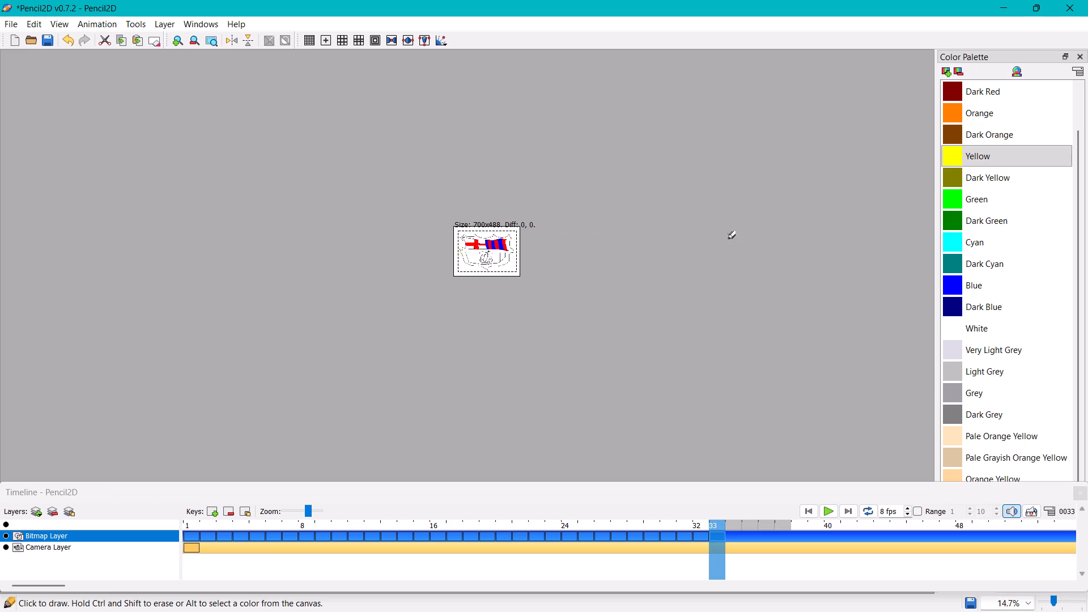
{"action": "scroll", "coordinate": [726, 239], "scroll_direction": "up", "scroll_amount": 2, "text": "ctrl"}
{"action": "scroll", "coordinate": [350, 235], "scroll_direction": "up", "scroll_amount": 4, "text": "ctrl"}
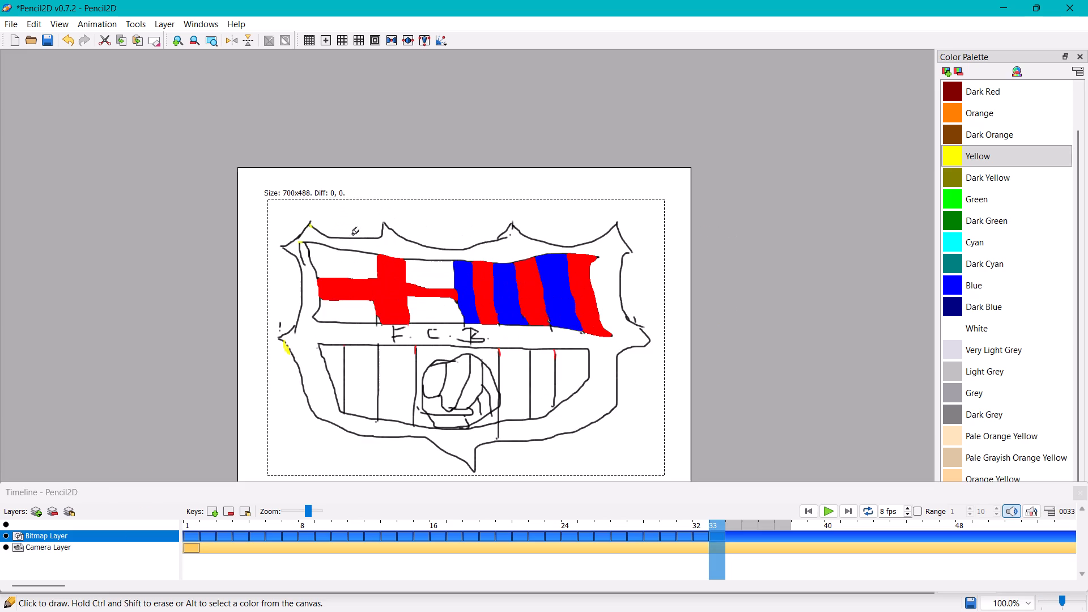
{"action": "scroll", "coordinate": [350, 235], "scroll_direction": "down", "scroll_amount": 1}
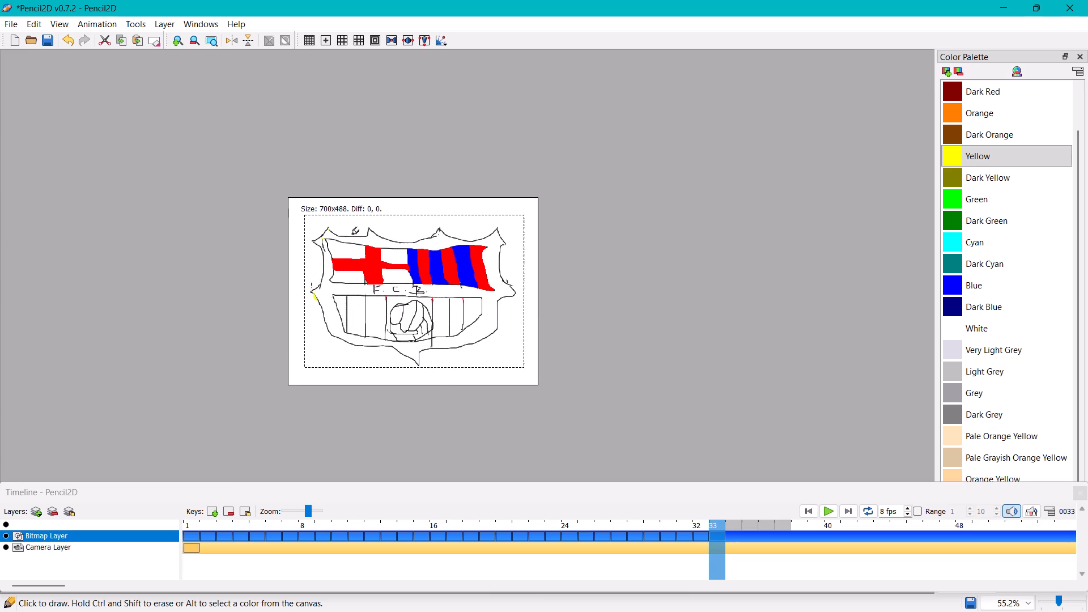
{"action": "scroll", "coordinate": [350, 235], "scroll_direction": "up", "scroll_amount": 3, "text": "ctrl"}
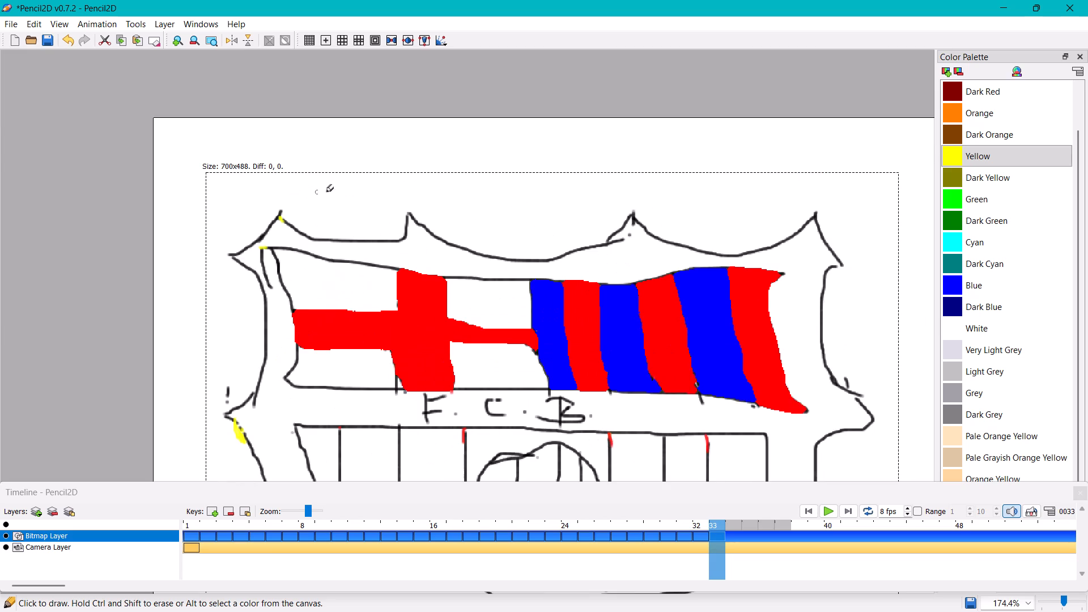
{"action": "triple_click", "coordinate": [409, 214]}
Close the outline gaps at the crest's upper-right tip and right side shoulder with small yellow Pencil marks.
{"action": "double_click", "coordinate": [840, 266]}
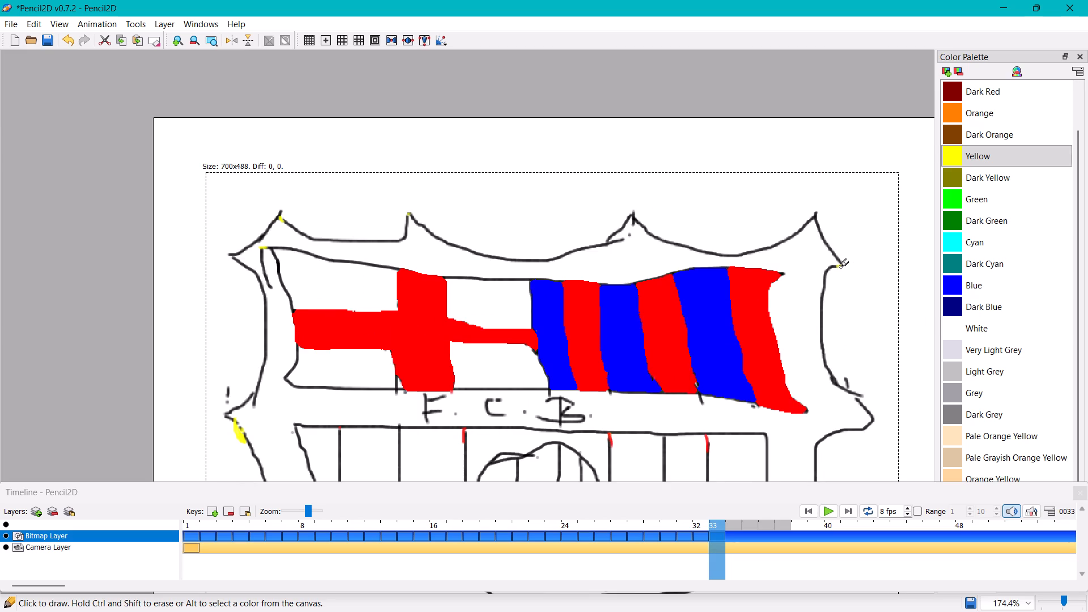
{"action": "triple_click", "coordinate": [840, 266]}
{"action": "triple_click", "coordinate": [839, 266]}
{"action": "double_click", "coordinate": [843, 266]}
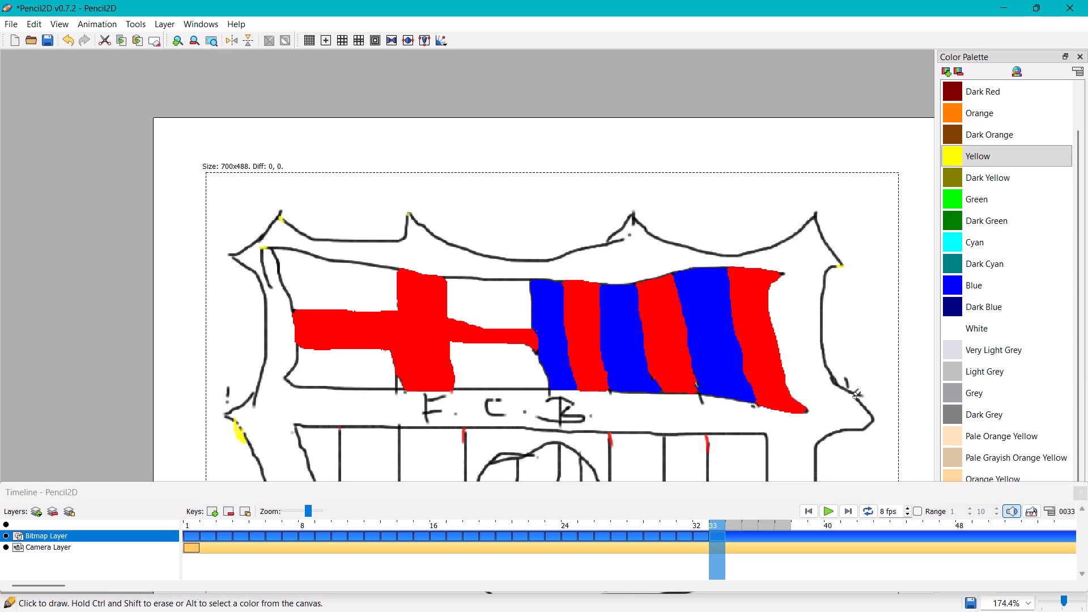
{"action": "left_click", "coordinate": [853, 394]}
{"action": "left_click_drag", "start_coordinate": [853, 394], "coordinate": [857, 400]}
{"action": "left_click", "coordinate": [857, 400]}
Fill the crest's outer band with Yellow using the Bucket tool.
{"action": "scroll", "coordinate": [641, 252], "scroll_direction": "down", "scroll_amount": 2, "text": "ctrl"}
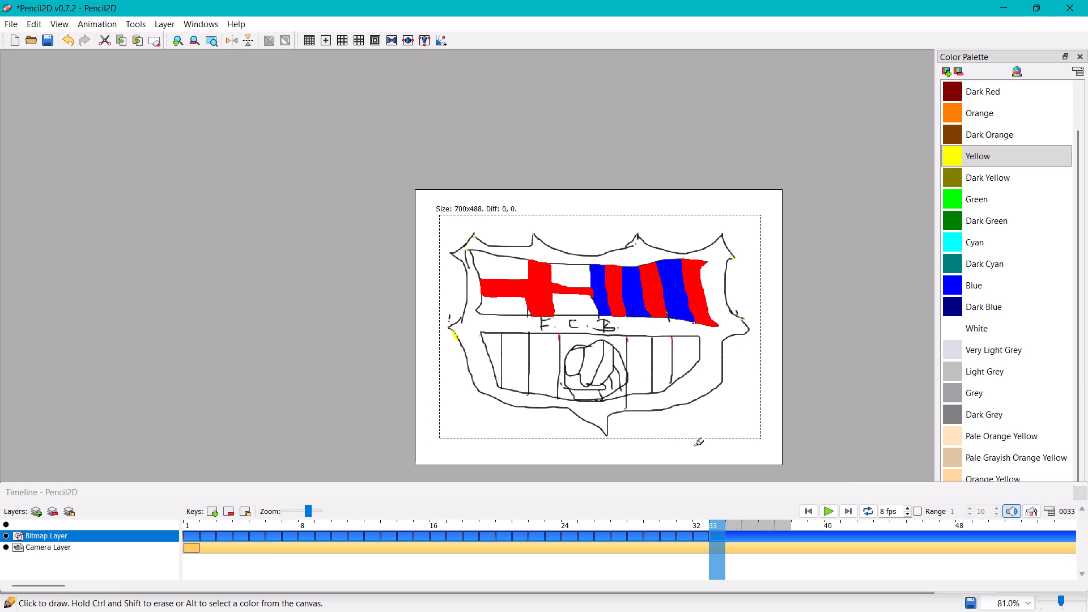
{"action": "scroll", "coordinate": [692, 443], "scroll_direction": "up", "scroll_amount": 1, "text": "ctrl"}
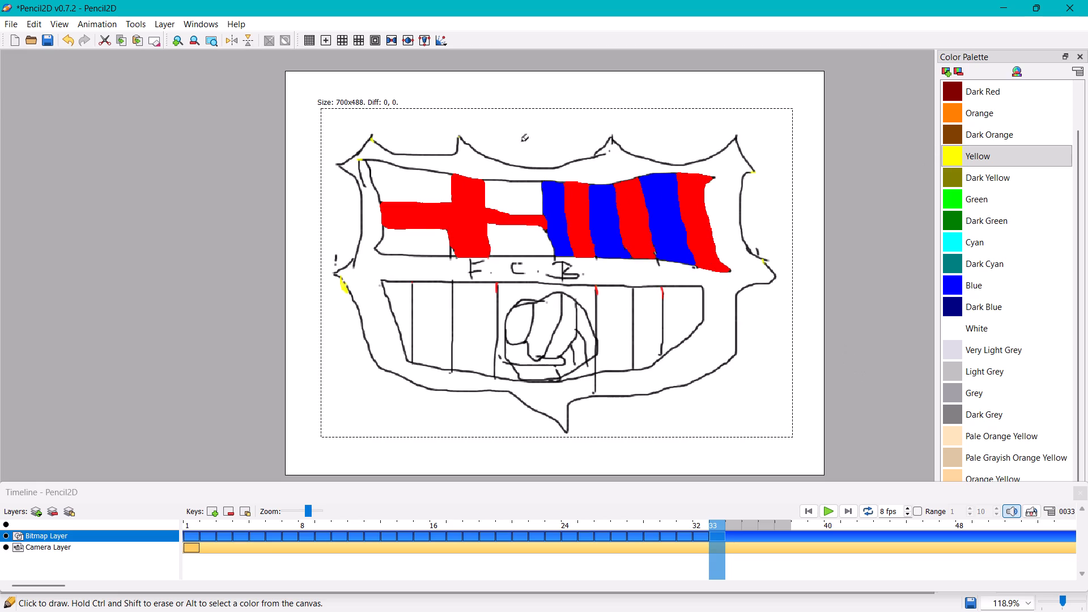
{"action": "key", "text": "k"}
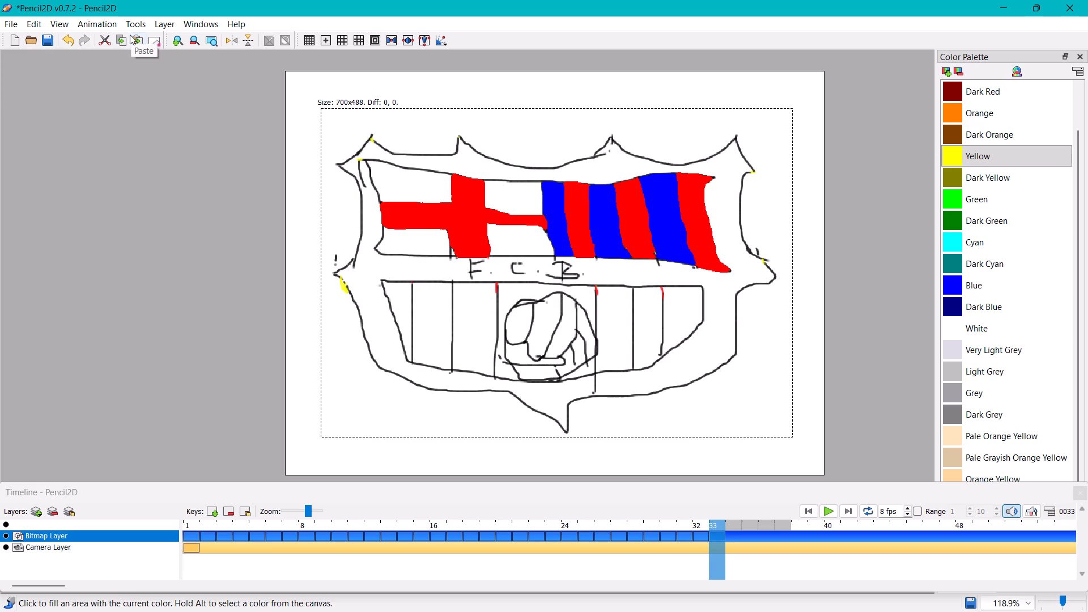
{"action": "left_click", "coordinate": [375, 275]}
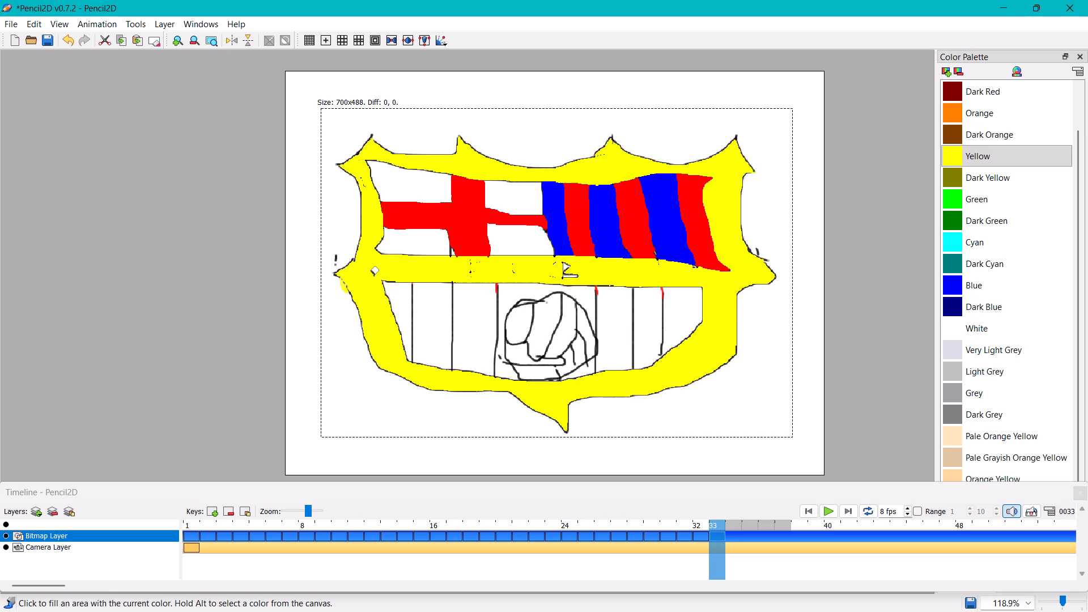
Redraw the letter F on the crest's yellow middle band with the Pencil in Black.
{"action": "left_click", "coordinate": [133, 22]}
{"action": "left_click", "coordinate": [139, 36]}
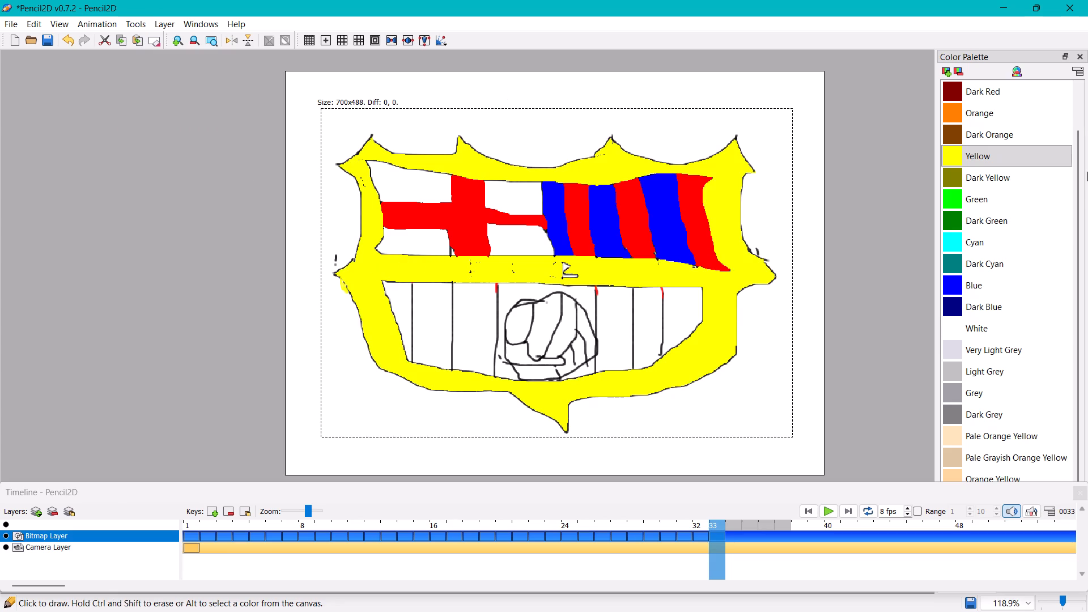
{"action": "scroll", "coordinate": [1023, 200], "scroll_direction": "up", "scroll_amount": 2}
{"action": "scroll", "coordinate": [1023, 199], "scroll_direction": "down", "scroll_amount": 1}
{"action": "scroll", "coordinate": [1023, 199], "scroll_direction": "up", "scroll_amount": 6}
{"action": "scroll", "coordinate": [1023, 198], "scroll_direction": "down", "scroll_amount": 1}
{"action": "scroll", "coordinate": [979, 167], "scroll_direction": "down", "scroll_amount": 5}
{"action": "scroll", "coordinate": [979, 167], "scroll_direction": "up", "scroll_amount": 2}
{"action": "double_click", "coordinate": [961, 78]}
{"action": "double_click", "coordinate": [963, 82]}
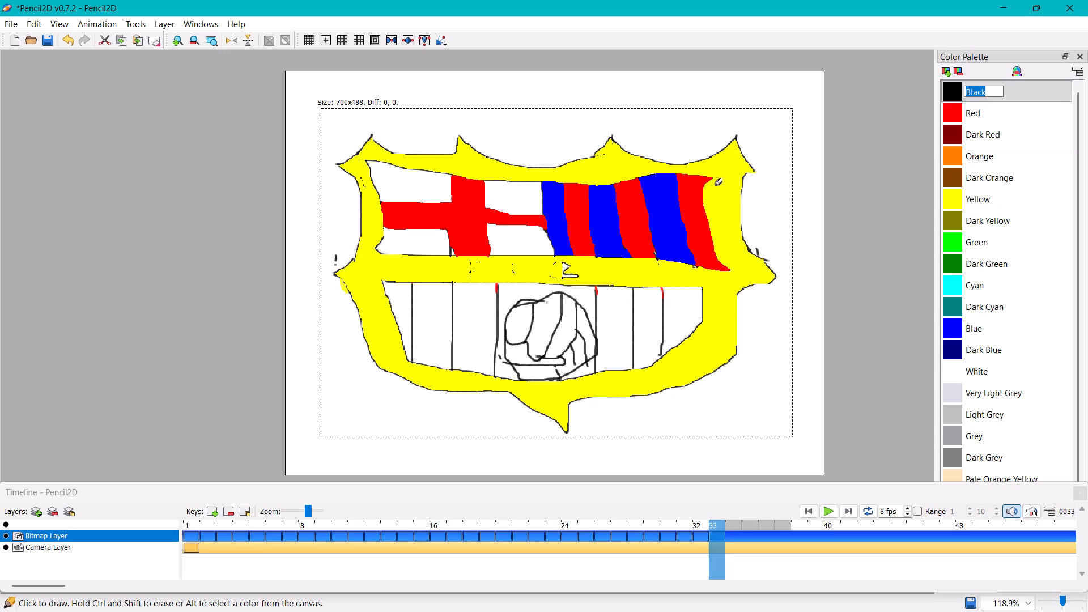
{"action": "left_click", "coordinate": [473, 260]}
{"action": "left_click_drag", "start_coordinate": [473, 260], "coordinate": [473, 279]}
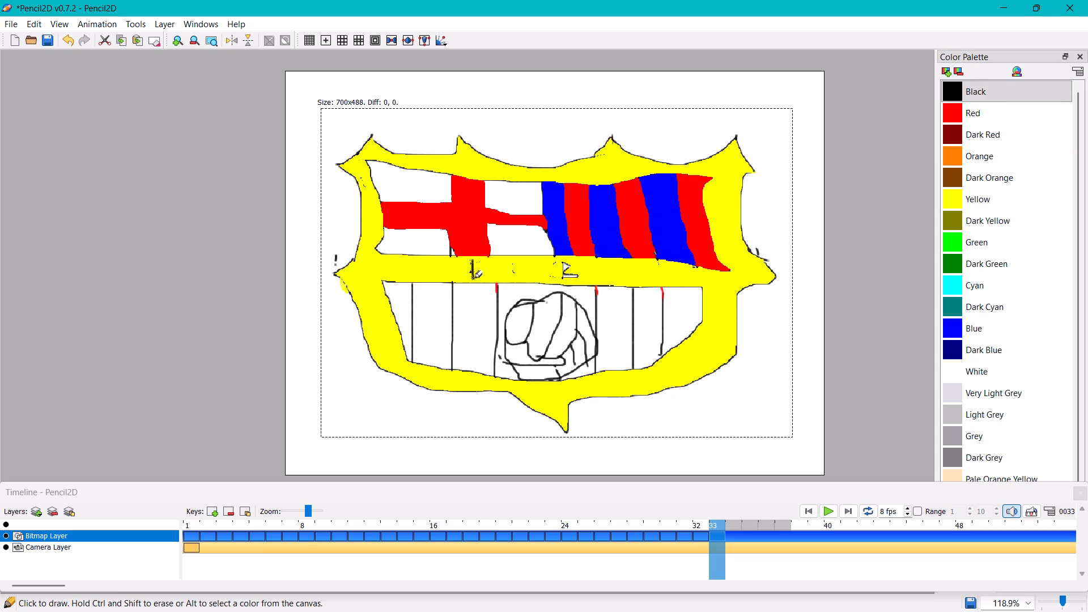
{"action": "left_click", "coordinate": [473, 261]}
{"action": "left_click_drag", "start_coordinate": [473, 261], "coordinate": [487, 261]}
{"action": "left_click", "coordinate": [493, 261]}
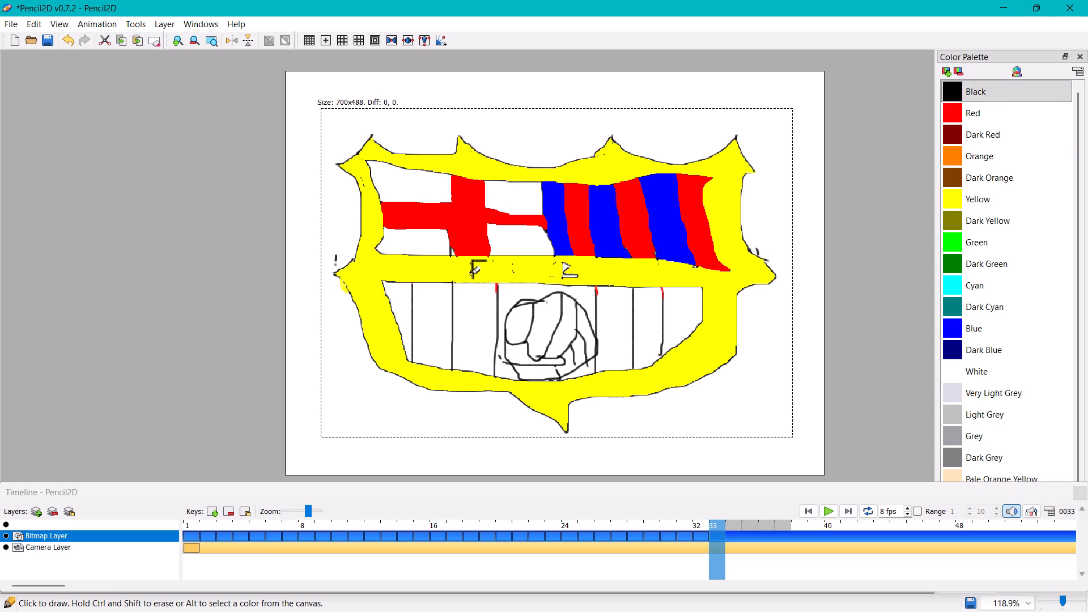
{"action": "triple_click", "coordinate": [474, 271]}
{"action": "left_click", "coordinate": [474, 271]}
{"action": "left_click", "coordinate": [483, 271]}
{"action": "double_click", "coordinate": [490, 270]}
{"action": "left_click_drag", "start_coordinate": [487, 270], "coordinate": [473, 270]}
{"action": "left_click", "coordinate": [473, 270]}
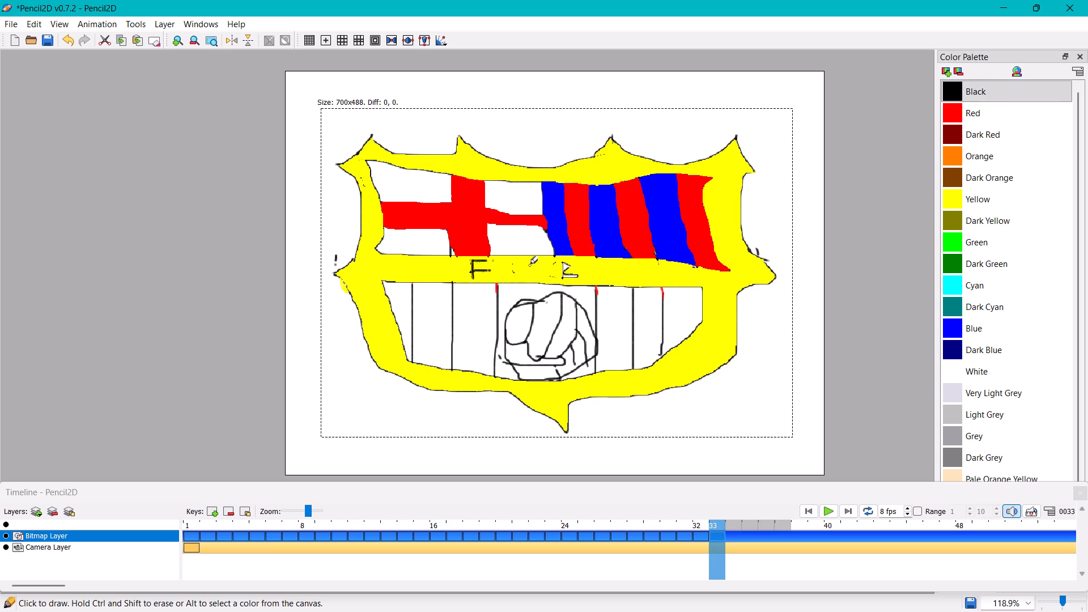
Redraw the letter C beside the F on the middle band in Black.
{"action": "double_click", "coordinate": [523, 264]}
{"action": "double_click", "coordinate": [518, 264]}
{"action": "left_click", "coordinate": [511, 264]}
{"action": "left_click_drag", "start_coordinate": [509, 265], "coordinate": [527, 277]}
{"action": "left_click", "coordinate": [527, 277]}
Redraw the upright stroke of the B, touch up the C and add a black dot between F and C.
{"action": "left_click", "coordinate": [562, 261]}
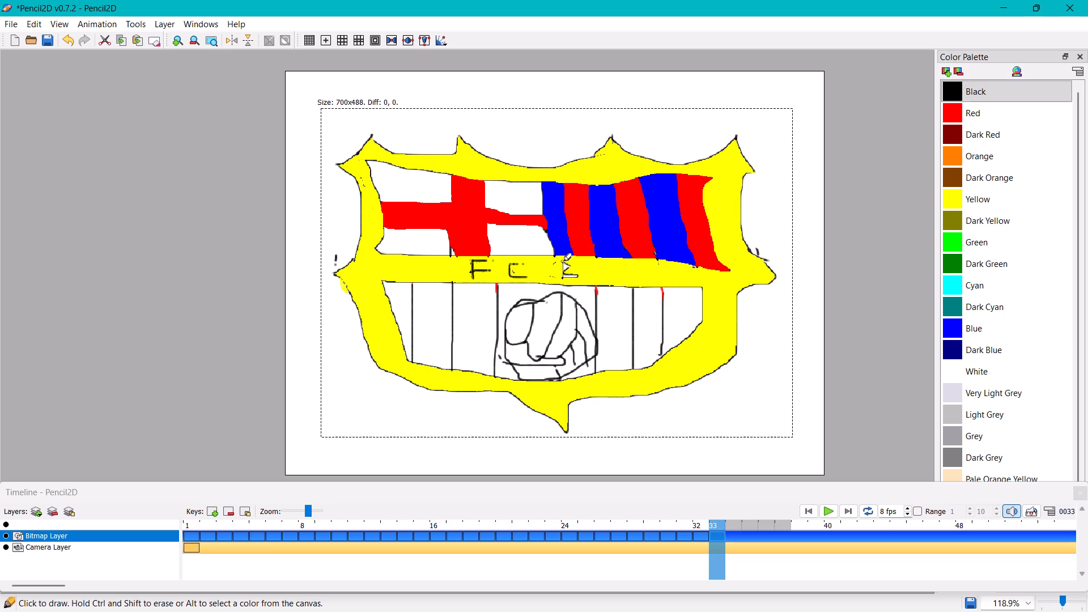
{"action": "left_click_drag", "start_coordinate": [562, 261], "coordinate": [562, 283]}
{"action": "double_click", "coordinate": [545, 273]}
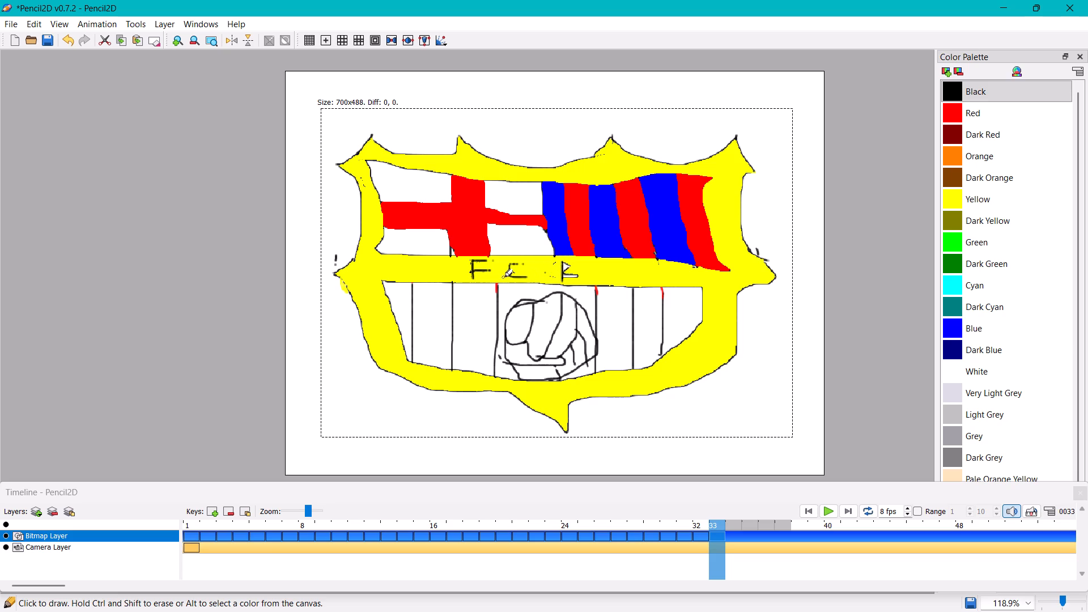
{"action": "left_click", "coordinate": [502, 277]}
{"action": "left_click_drag", "start_coordinate": [522, 264], "coordinate": [511, 264]}
{"action": "left_click", "coordinate": [503, 264]}
{"action": "triple_click", "coordinate": [501, 275]}
{"action": "left_click", "coordinate": [501, 275]}
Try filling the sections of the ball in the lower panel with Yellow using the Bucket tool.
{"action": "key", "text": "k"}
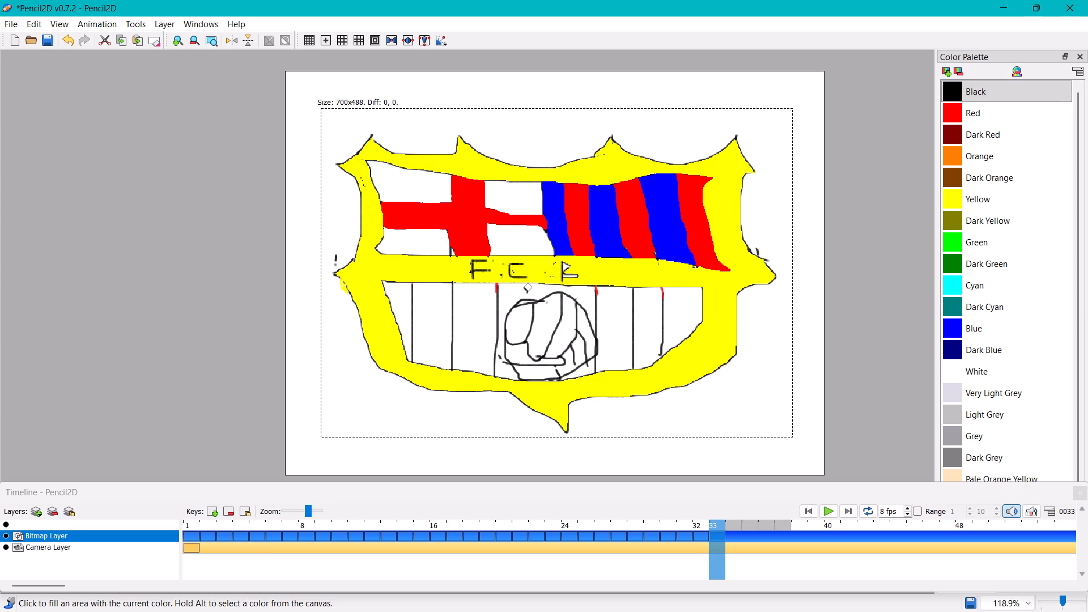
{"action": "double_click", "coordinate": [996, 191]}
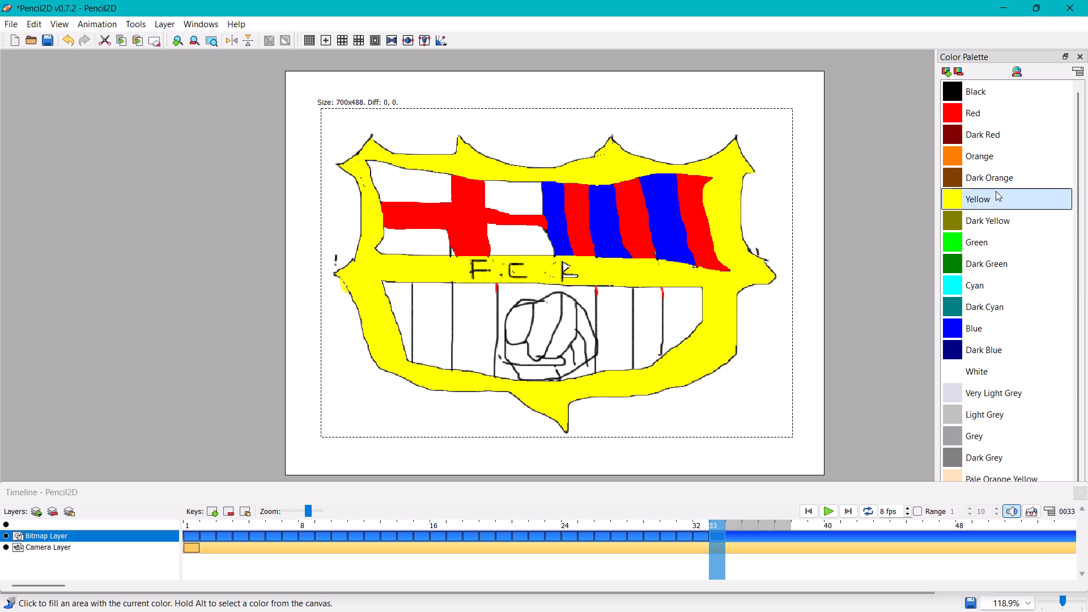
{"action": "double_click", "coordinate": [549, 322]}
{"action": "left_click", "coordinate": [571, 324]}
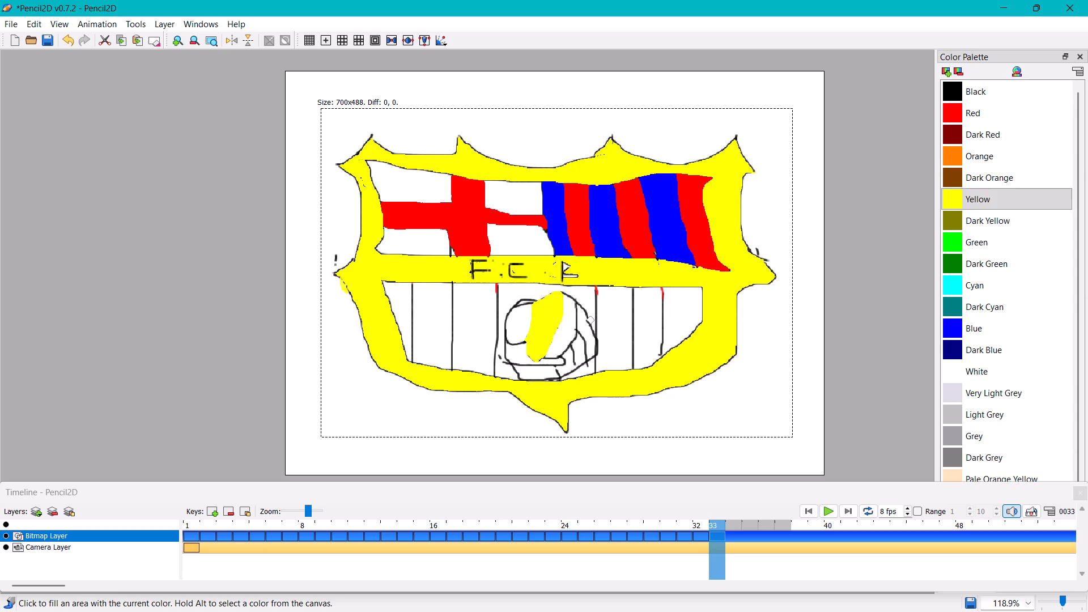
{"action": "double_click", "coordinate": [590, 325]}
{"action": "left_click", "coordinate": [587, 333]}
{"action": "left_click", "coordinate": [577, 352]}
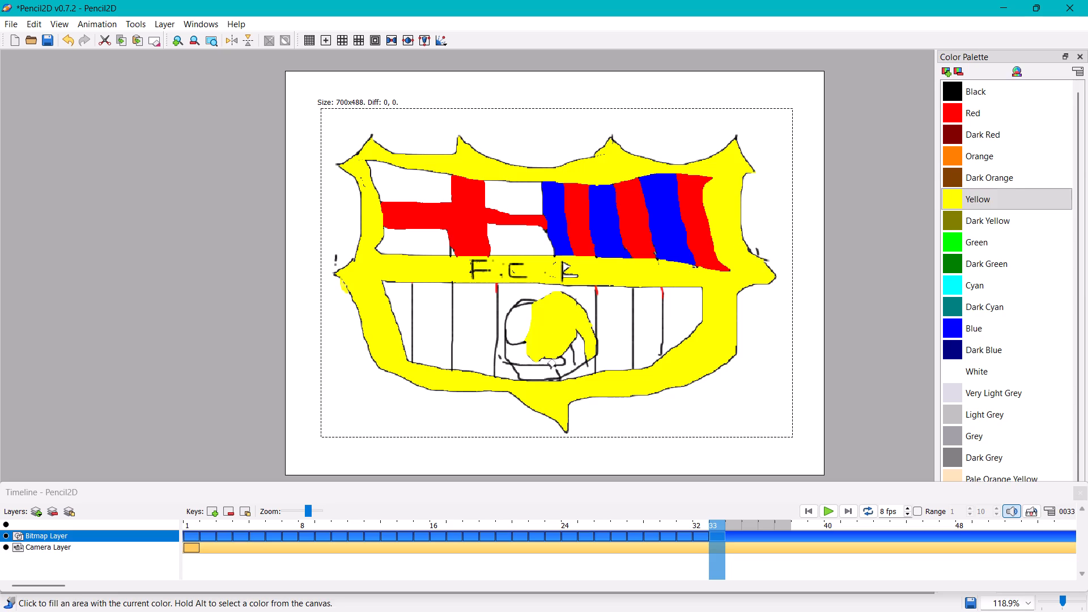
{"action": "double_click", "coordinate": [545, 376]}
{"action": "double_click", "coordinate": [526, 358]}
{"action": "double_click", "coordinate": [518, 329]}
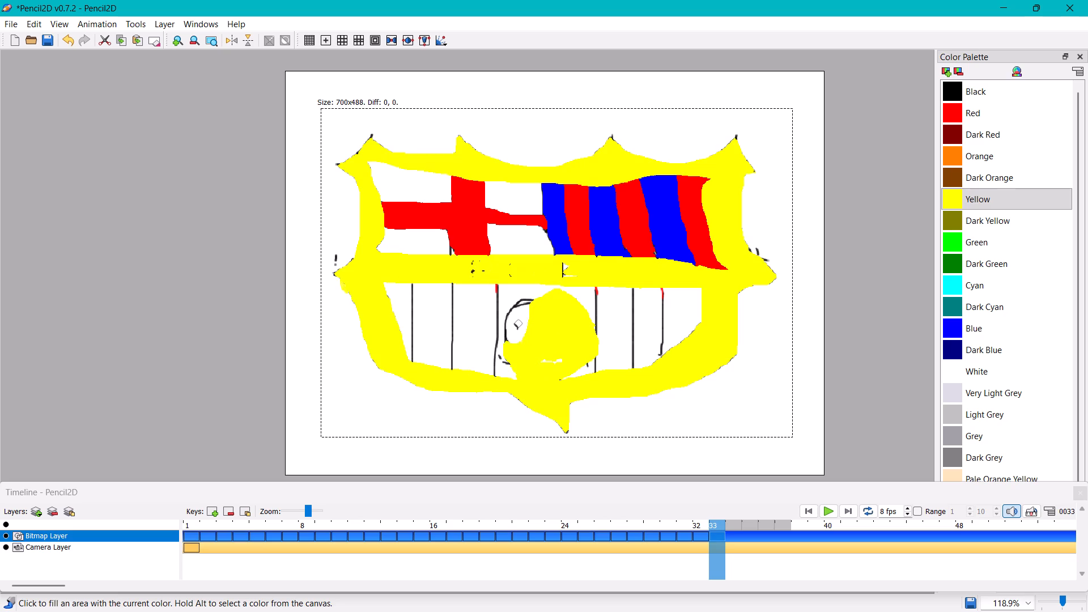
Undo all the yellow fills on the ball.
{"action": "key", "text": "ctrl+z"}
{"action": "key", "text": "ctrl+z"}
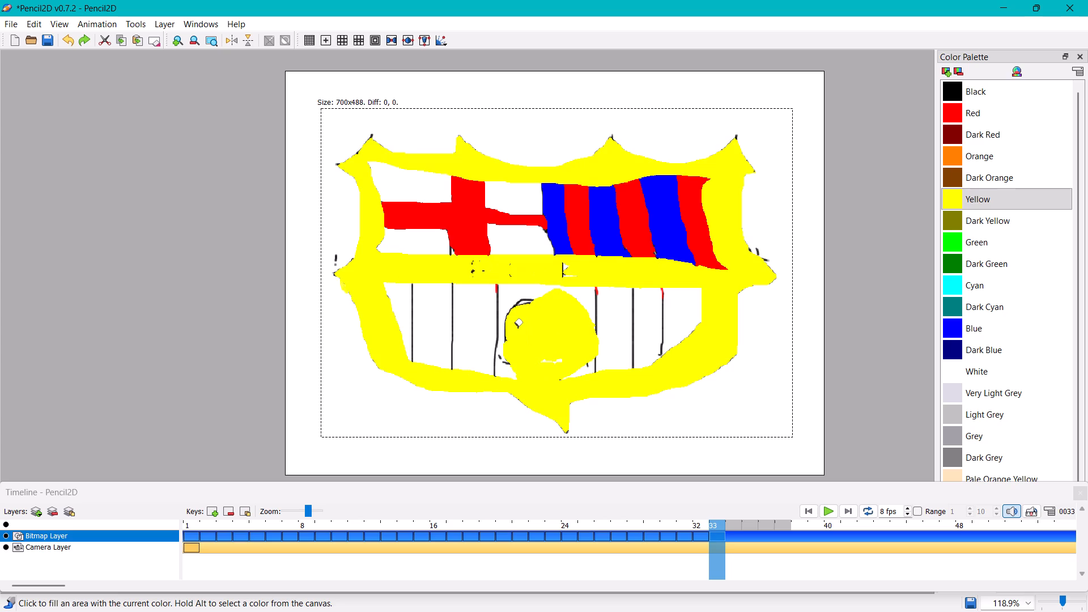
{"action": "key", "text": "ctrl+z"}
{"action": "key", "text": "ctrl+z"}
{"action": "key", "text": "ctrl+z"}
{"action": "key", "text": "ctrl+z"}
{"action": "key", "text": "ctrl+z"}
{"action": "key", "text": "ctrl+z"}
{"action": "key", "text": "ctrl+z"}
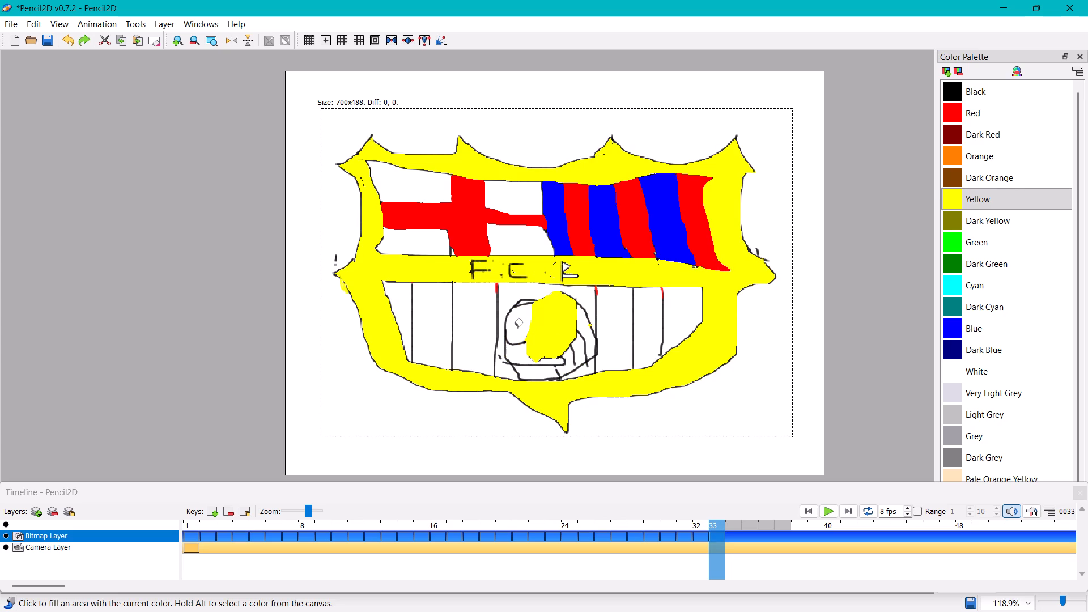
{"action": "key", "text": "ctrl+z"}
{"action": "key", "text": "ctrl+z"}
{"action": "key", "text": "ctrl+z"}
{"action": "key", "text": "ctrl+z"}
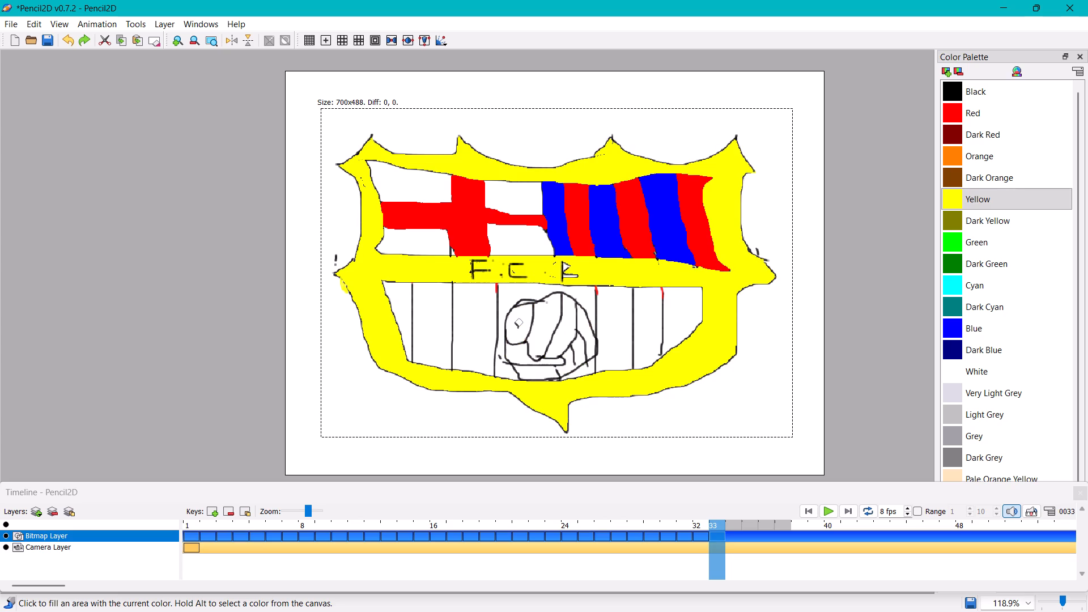
Fill each section of the ball in the lower panel with Yellow using one fill per section.
{"action": "left_click", "coordinate": [548, 313]}
{"action": "left_click", "coordinate": [524, 356]}
{"action": "left_click", "coordinate": [541, 376]}
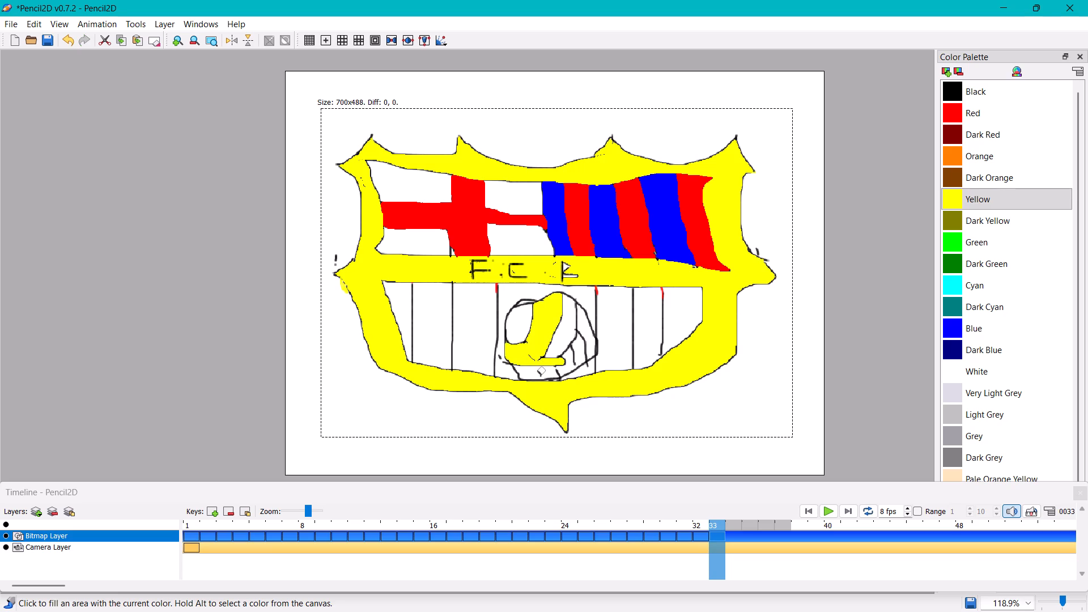
{"action": "left_click", "coordinate": [556, 346]}
{"action": "left_click", "coordinate": [578, 347]}
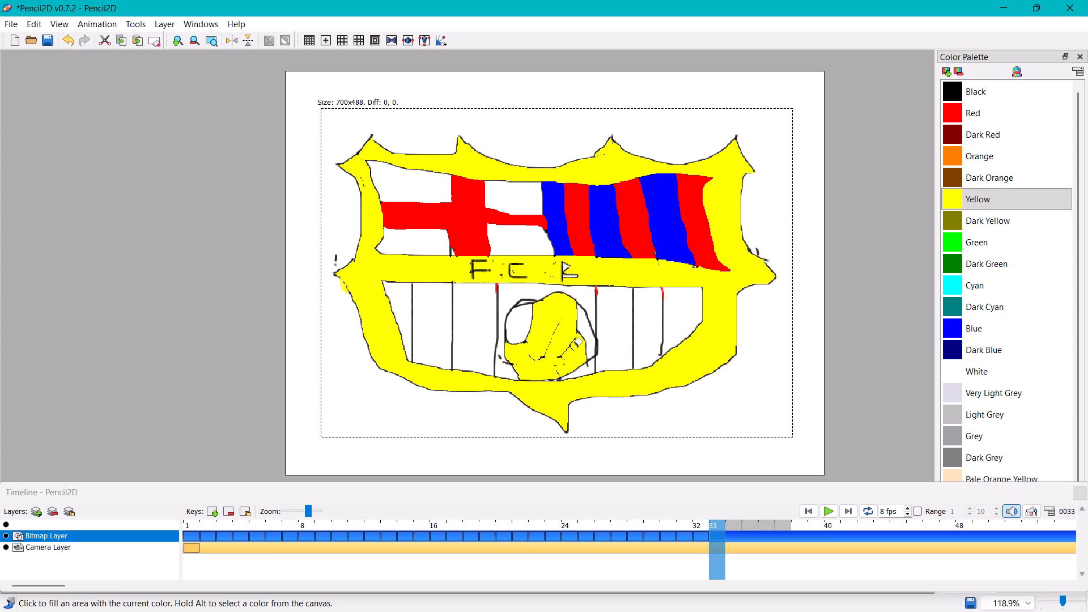
{"action": "left_click", "coordinate": [584, 329]}
{"action": "left_click", "coordinate": [524, 324]}
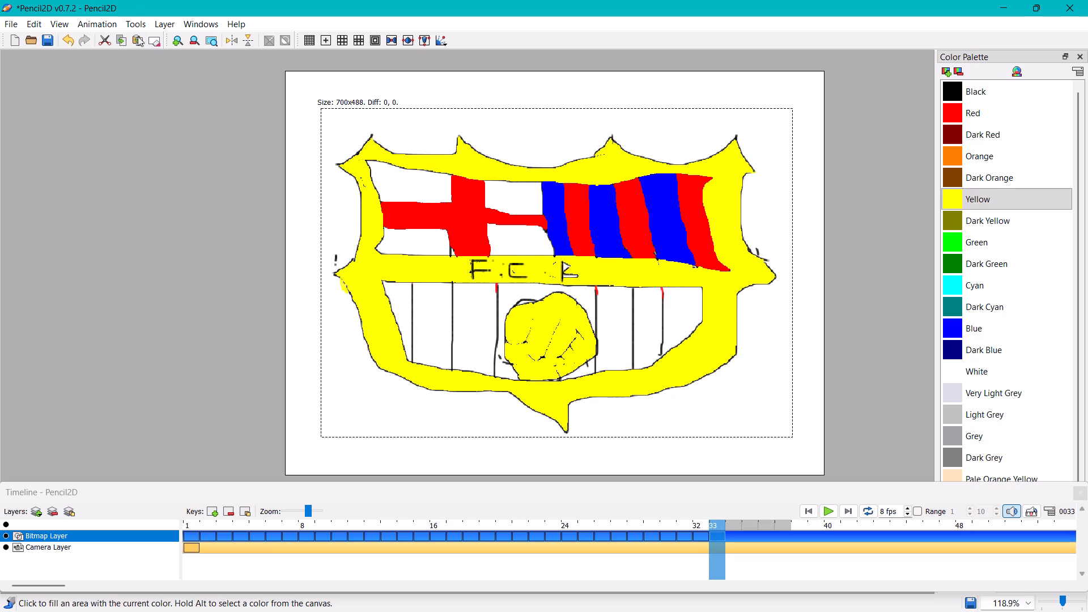
Draw curved black seam lines across the upper part of the yellow ball with the Pencil tool.
{"action": "triple_click", "coordinate": [133, 16]}
{"action": "left_click", "coordinate": [154, 35]}
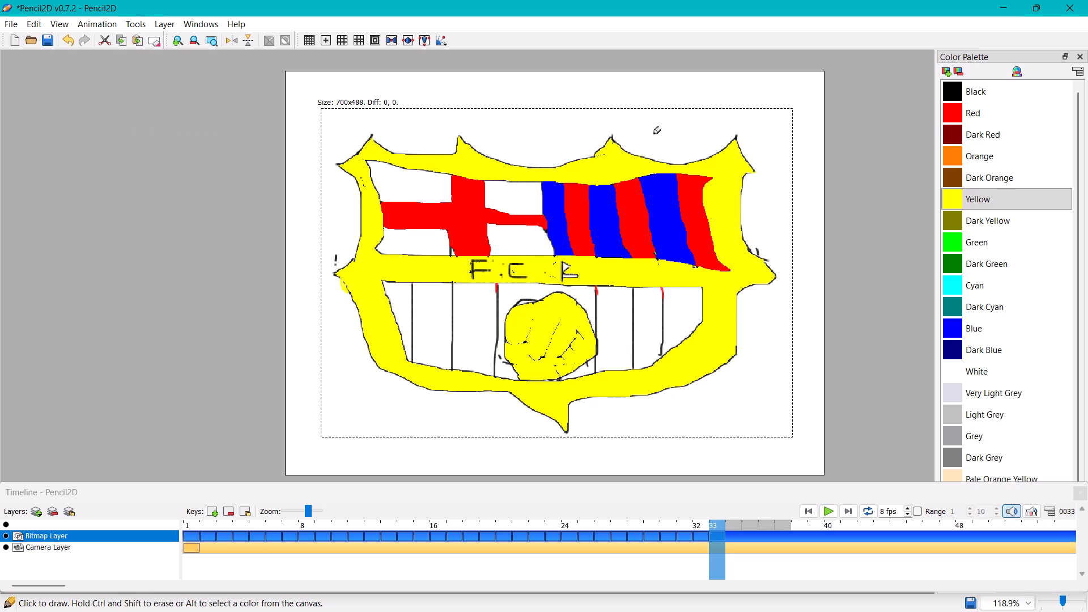
{"action": "left_click", "coordinate": [987, 100]}
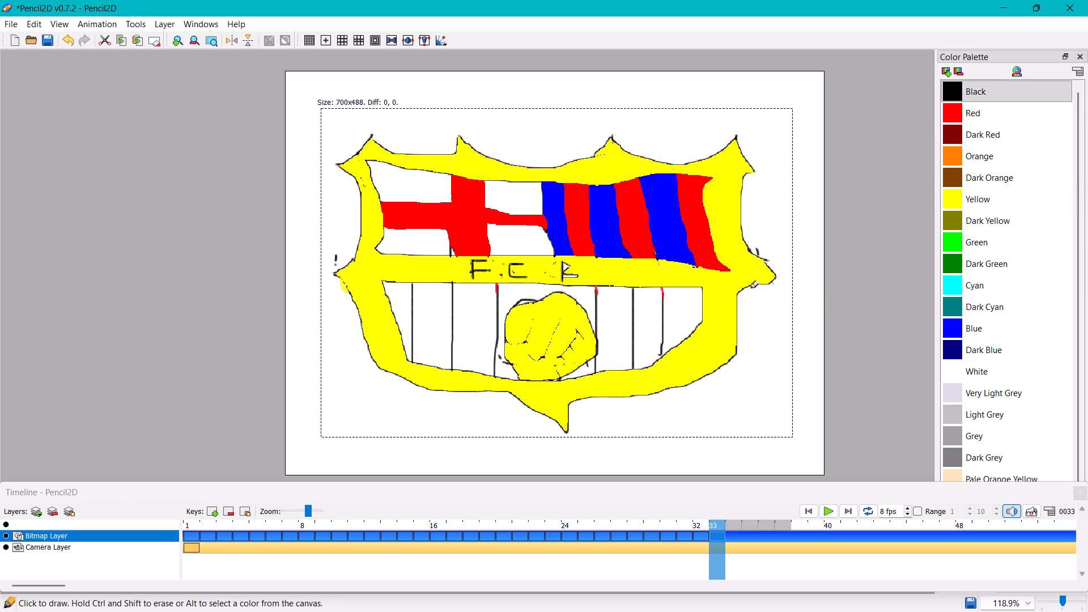
{"action": "double_click", "coordinate": [531, 303]}
{"action": "left_click_drag", "start_coordinate": [531, 303], "coordinate": [516, 335]}
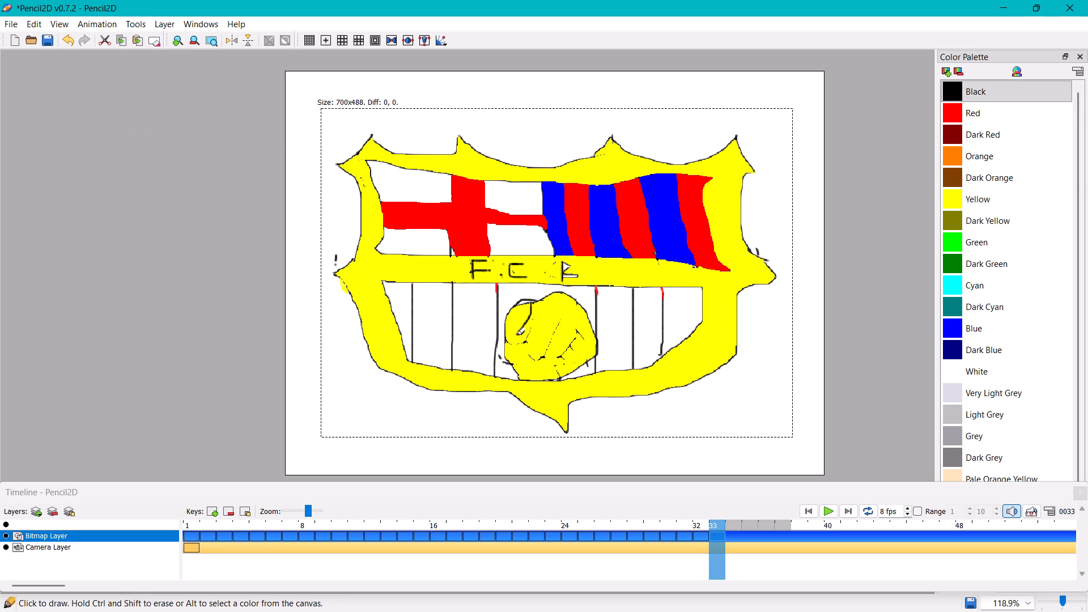
{"action": "left_click_drag", "start_coordinate": [516, 335], "coordinate": [510, 332]}
{"action": "left_click", "coordinate": [509, 328]}
{"action": "left_click", "coordinate": [558, 293]}
{"action": "left_click_drag", "start_coordinate": [558, 293], "coordinate": [537, 339]}
{"action": "left_click_drag", "start_coordinate": [537, 339], "coordinate": [517, 331]}
{"action": "left_click", "coordinate": [517, 331]}
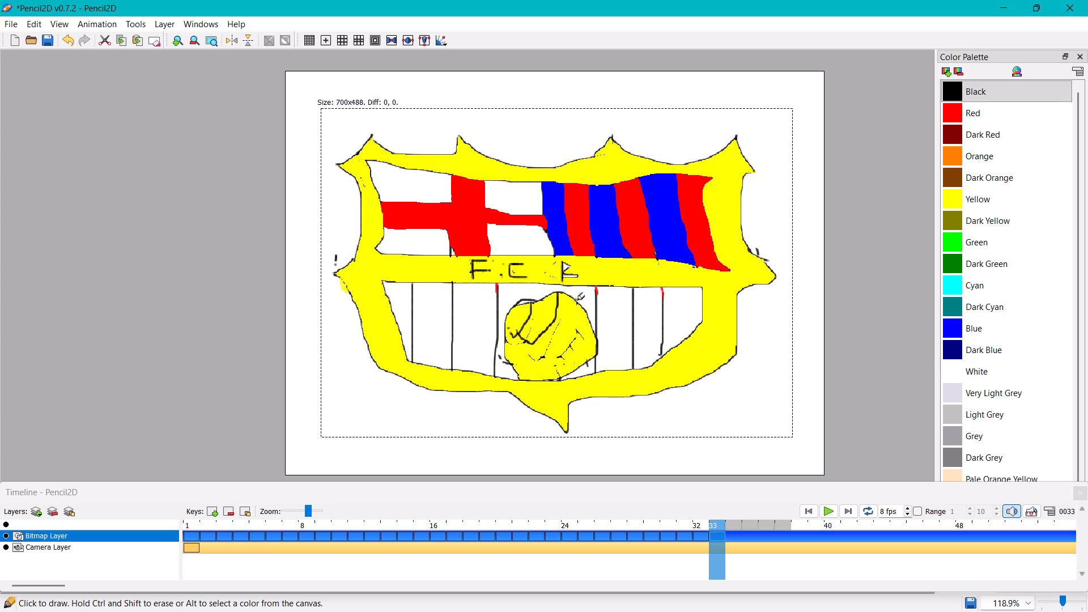
{"action": "left_click", "coordinate": [576, 300]}
{"action": "left_click_drag", "start_coordinate": [576, 302], "coordinate": [529, 329]}
{"action": "left_click", "coordinate": [529, 328]}
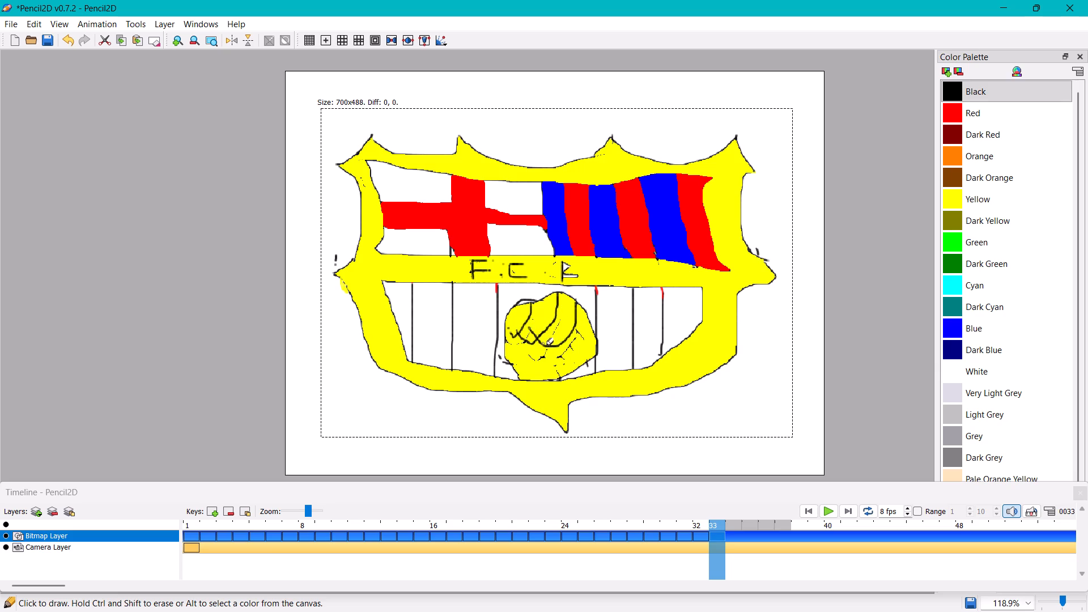
Draw curved black seam lines across the lower-left part of the ball.
{"action": "left_click", "coordinate": [549, 347]}
{"action": "left_click_drag", "start_coordinate": [551, 350], "coordinate": [509, 340]}
{"action": "left_click", "coordinate": [508, 338]}
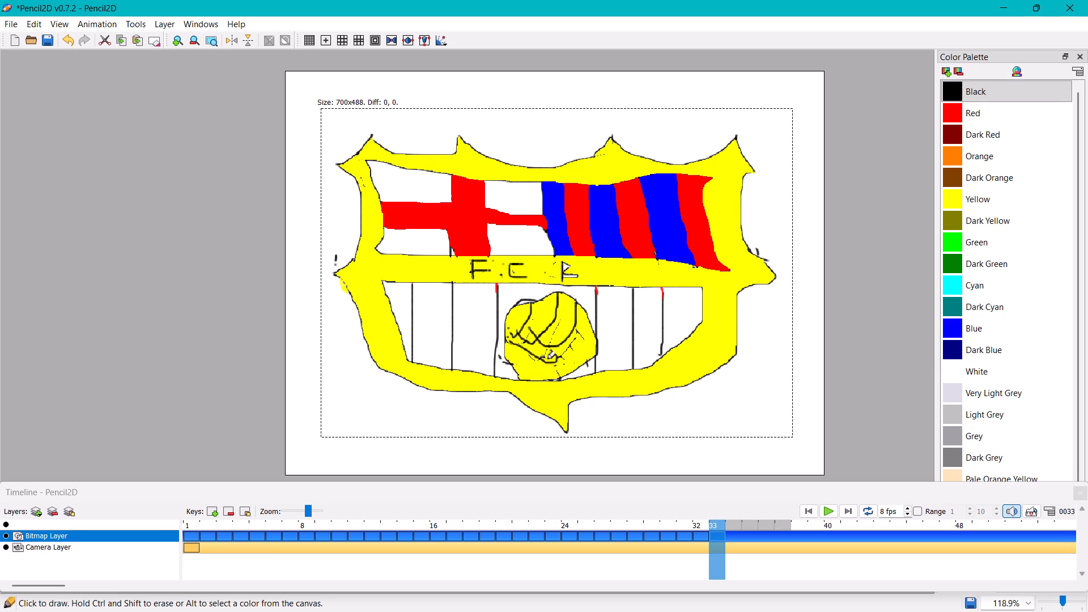
{"action": "left_click_drag", "start_coordinate": [549, 362], "coordinate": [515, 355]}
{"action": "left_click", "coordinate": [507, 352]}
{"action": "left_click", "coordinate": [551, 365]}
{"action": "left_click_drag", "start_coordinate": [551, 368], "coordinate": [535, 373]}
{"action": "left_click_drag", "start_coordinate": [535, 373], "coordinate": [524, 368]}
{"action": "left_click", "coordinate": [518, 367]}
{"action": "triple_click", "coordinate": [511, 353]}
{"action": "left_click", "coordinate": [511, 350]}
{"action": "left_click_drag", "start_coordinate": [509, 349], "coordinate": [513, 355]}
{"action": "left_click_drag", "start_coordinate": [515, 355], "coordinate": [521, 359]}
{"action": "left_click_drag", "start_coordinate": [526, 359], "coordinate": [535, 359]}
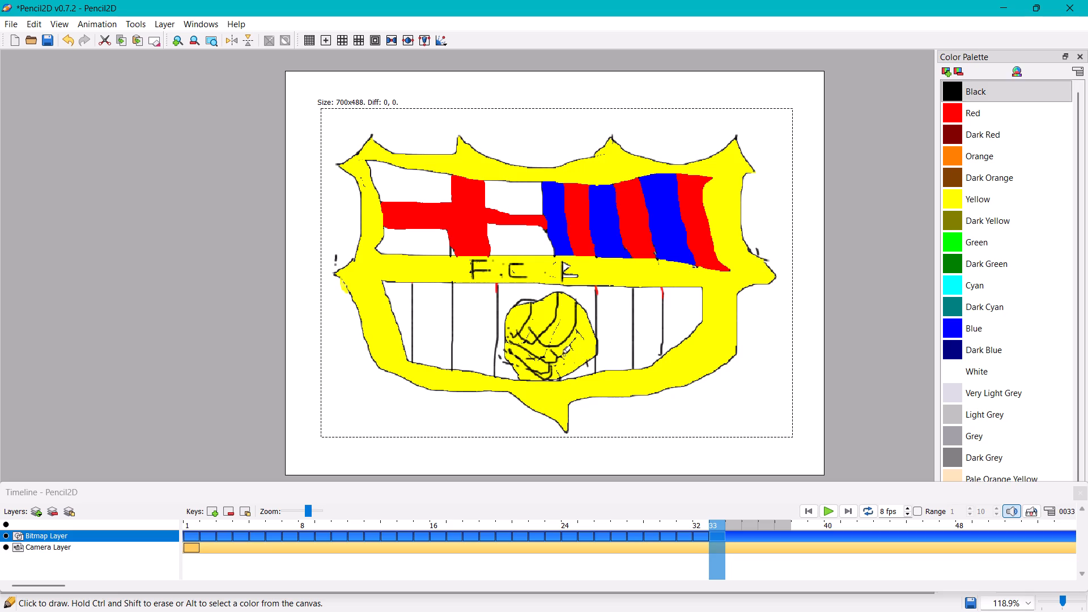
Draw short slanting black seam lines on the lower-right part of the ball.
{"action": "left_click", "coordinate": [560, 345]}
{"action": "left_click_drag", "start_coordinate": [560, 345], "coordinate": [568, 371]}
{"action": "left_click_drag", "start_coordinate": [567, 365], "coordinate": [566, 359]}
{"action": "left_click", "coordinate": [563, 333]}
{"action": "left_click_drag", "start_coordinate": [563, 333], "coordinate": [573, 357]}
{"action": "left_click", "coordinate": [573, 357]}
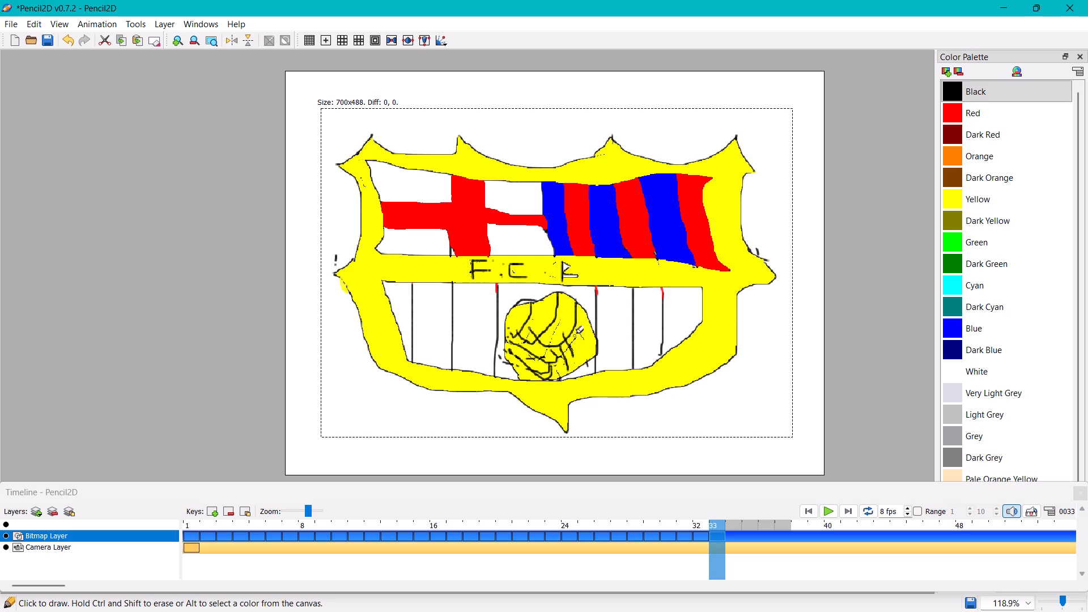
{"action": "left_click", "coordinate": [576, 329]}
{"action": "left_click_drag", "start_coordinate": [576, 332], "coordinate": [590, 364]}
{"action": "left_click_drag", "start_coordinate": [589, 363], "coordinate": [583, 360]}
{"action": "left_click_drag", "start_coordinate": [575, 356], "coordinate": [575, 362]}
{"action": "left_click", "coordinate": [575, 362]}
Complete the letter B with black bowls and add black dots before and after it.
{"action": "triple_click", "coordinate": [545, 272]}
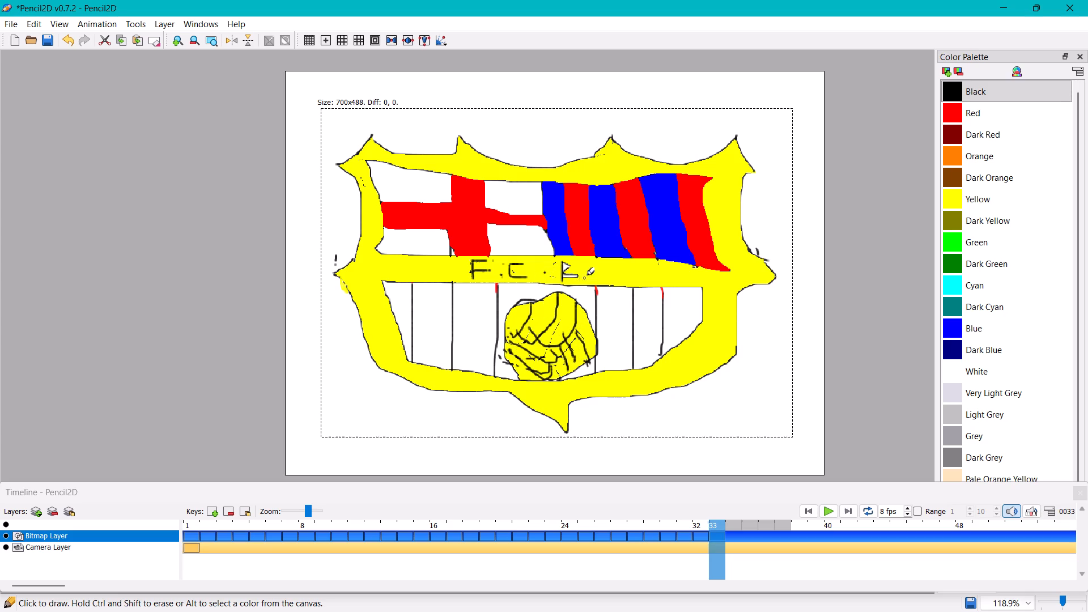
{"action": "double_click", "coordinate": [585, 275]}
{"action": "left_click", "coordinate": [564, 262]}
{"action": "left_click_drag", "start_coordinate": [564, 262], "coordinate": [571, 264]}
{"action": "left_click_drag", "start_coordinate": [571, 264], "coordinate": [567, 273]}
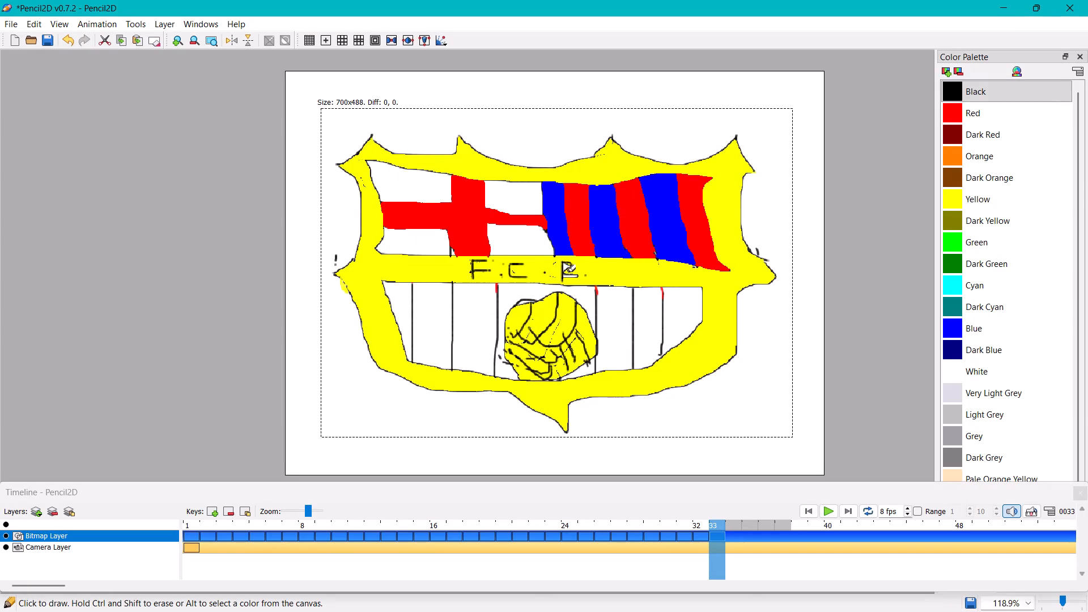
{"action": "left_click_drag", "start_coordinate": [567, 273], "coordinate": [566, 274]}
{"action": "left_click_drag", "start_coordinate": [576, 277], "coordinate": [563, 281]}
{"action": "left_click", "coordinate": [563, 281]}
{"action": "double_click", "coordinate": [543, 274]}
Fill alternate stripes of the lower panel, starting with both outermost ones, with Red using the Bucket tool.
{"action": "key", "text": "k"}
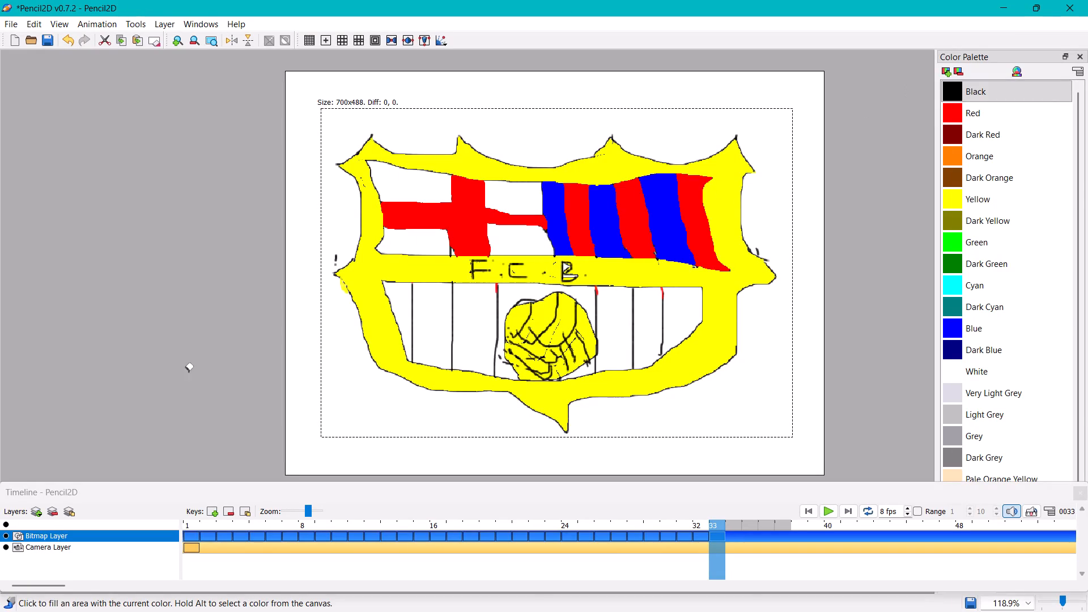
{"action": "left_click", "coordinate": [996, 123]}
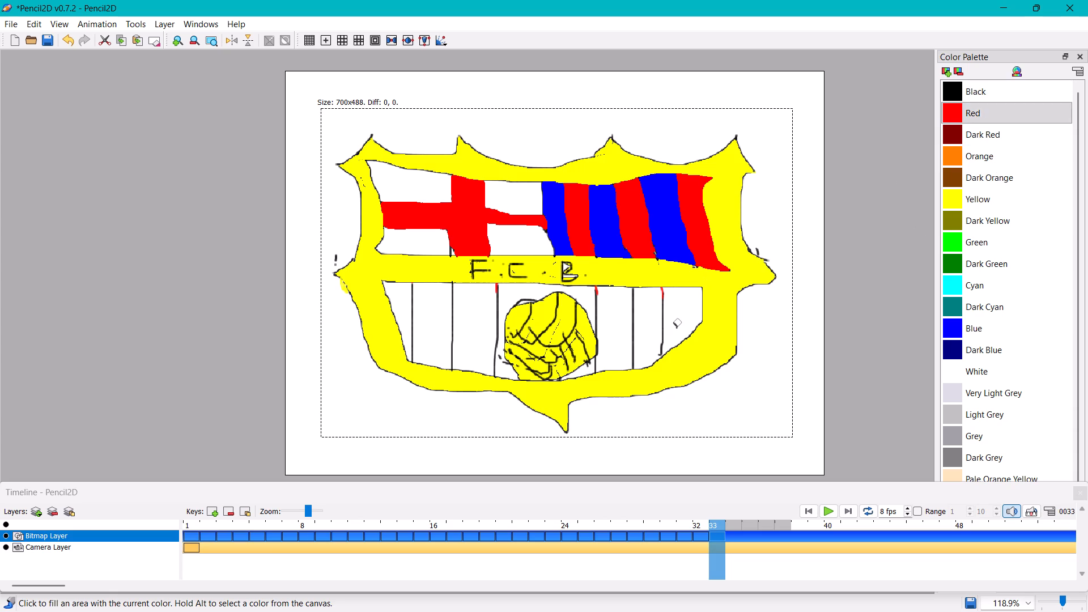
{"action": "left_click", "coordinate": [675, 329]}
{"action": "left_click", "coordinate": [621, 312]}
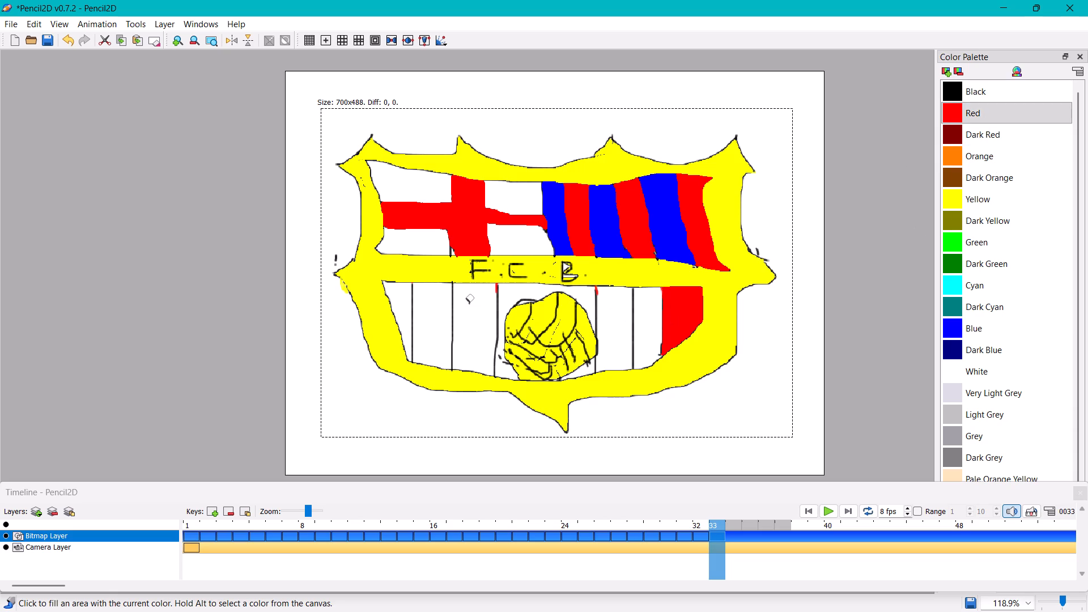
{"action": "left_click", "coordinate": [470, 303]}
{"action": "double_click", "coordinate": [399, 304]}
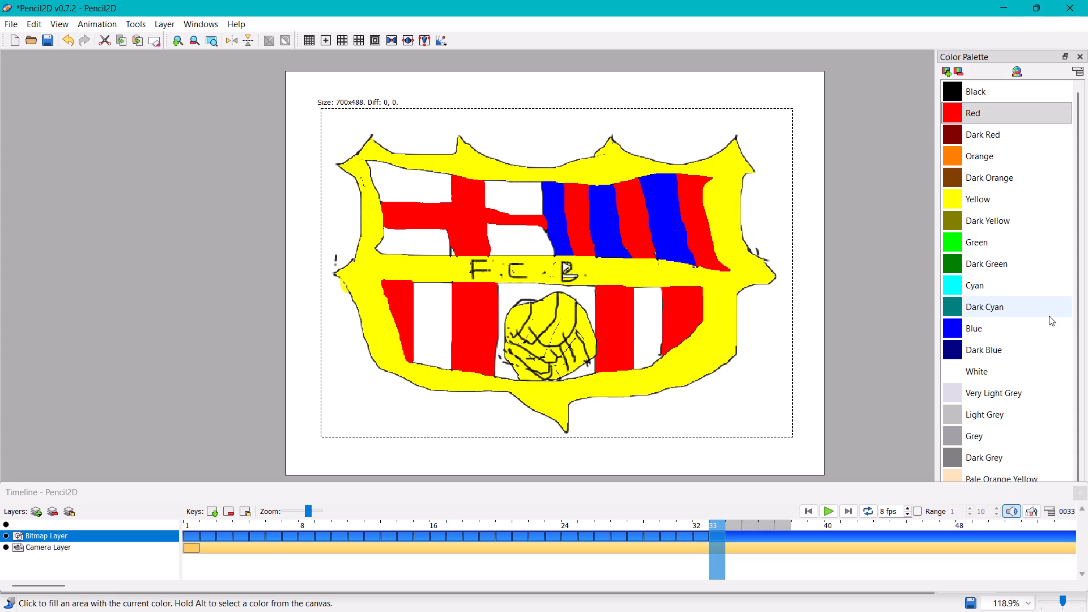
Fill the remaining white stripes of the lower panel and the gaps around the ball with Blue.
{"action": "double_click", "coordinate": [1023, 324]}
{"action": "double_click", "coordinate": [648, 304]}
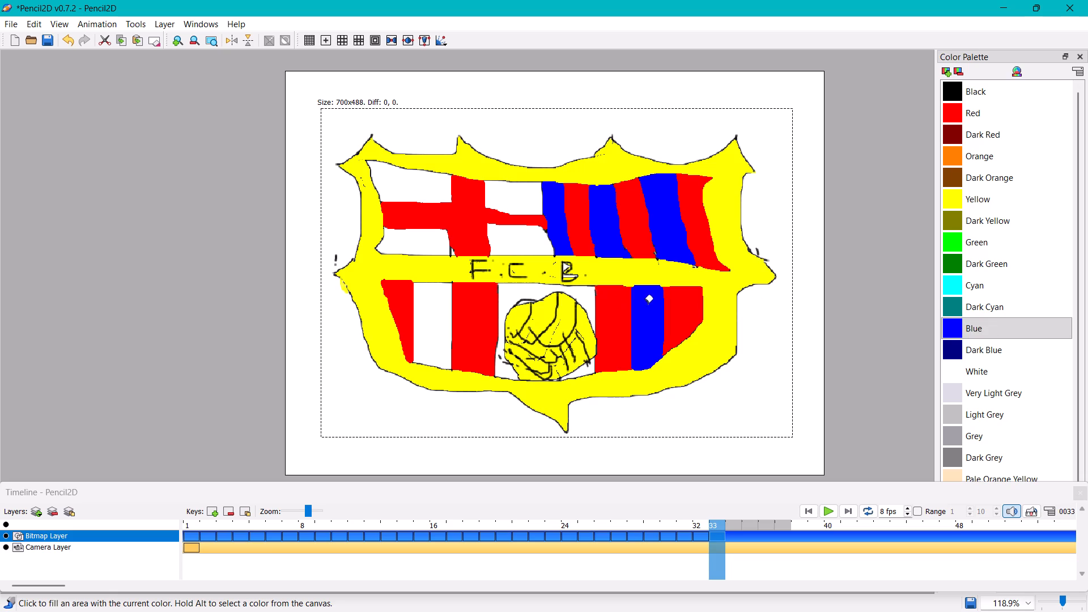
{"action": "left_click", "coordinate": [589, 295]}
{"action": "left_click", "coordinate": [437, 296]}
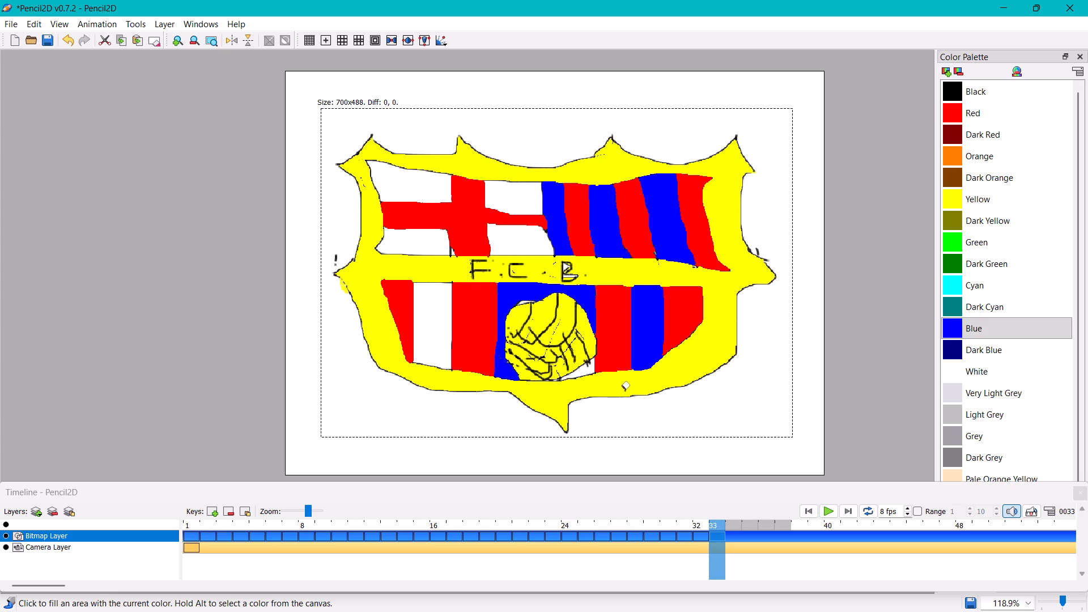
{"action": "double_click", "coordinate": [588, 371]}
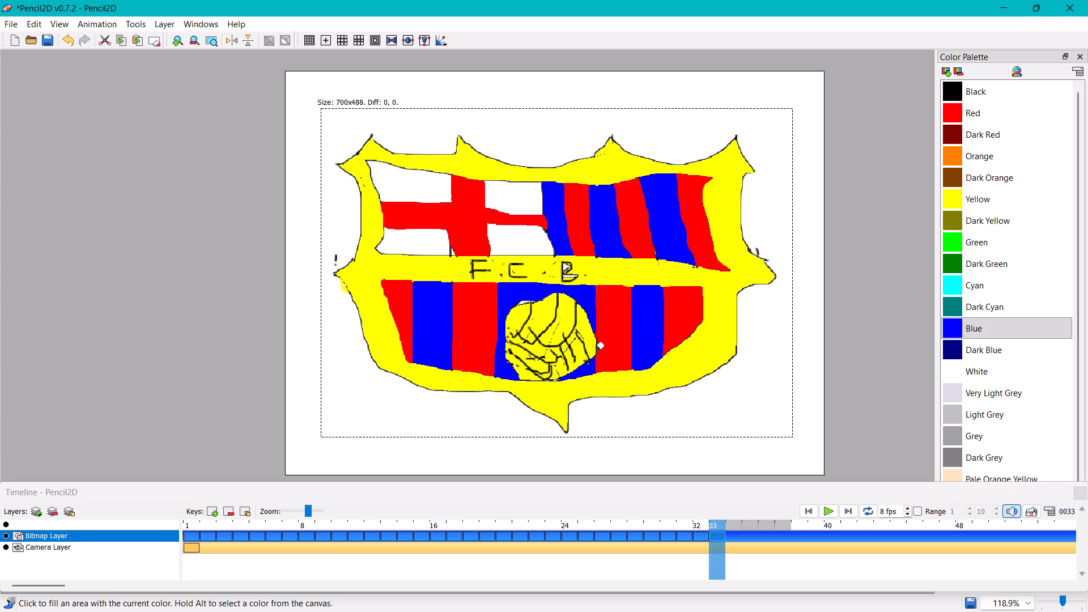
Play the animation to review the frames.
{"action": "left_click", "coordinate": [827, 508]}
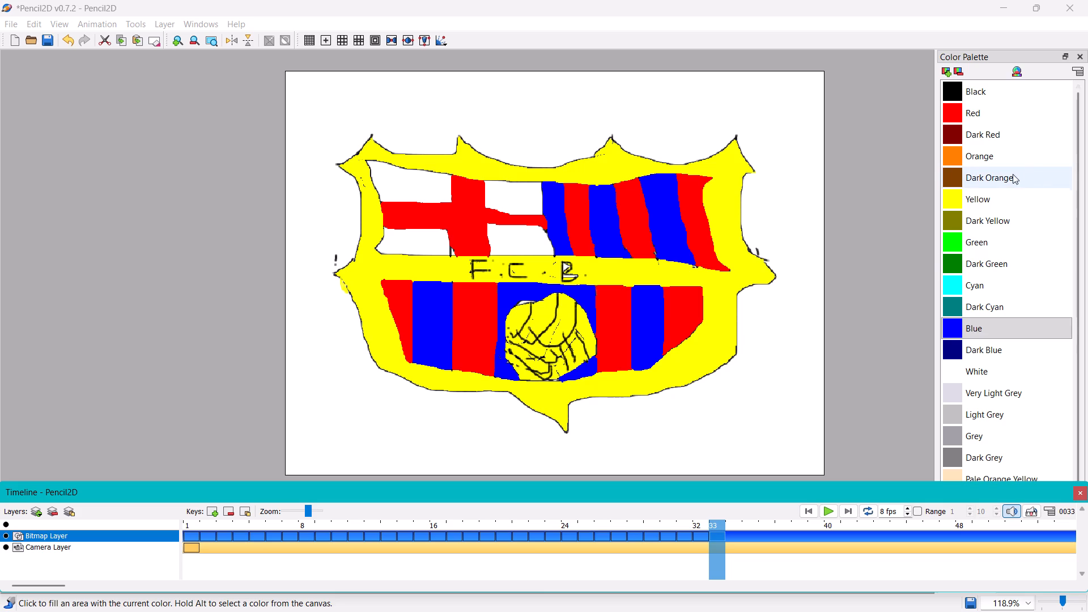
Recolour the three blue stripes of the upper-right panel with Yellow.
{"action": "left_click", "coordinate": [1001, 205]}
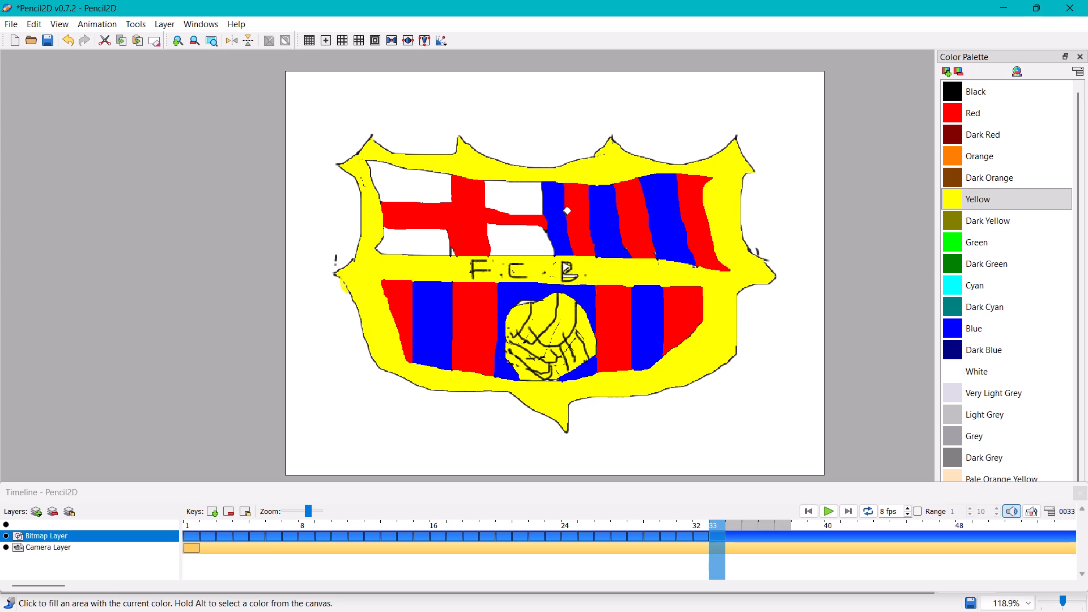
{"action": "left_click", "coordinate": [557, 218]}
{"action": "left_click", "coordinate": [609, 215]}
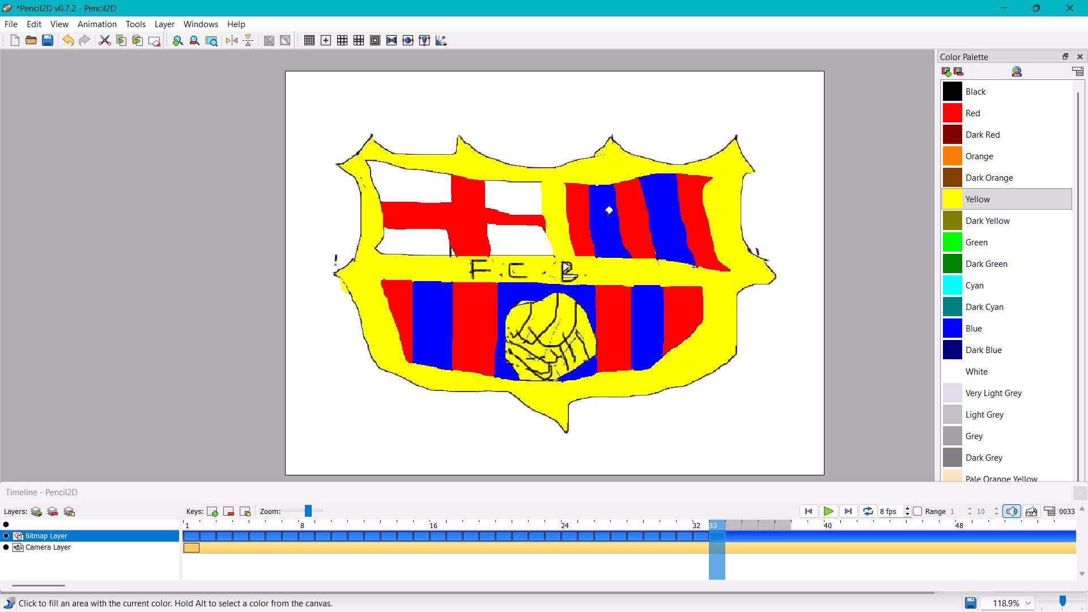
{"action": "left_click", "coordinate": [656, 212]}
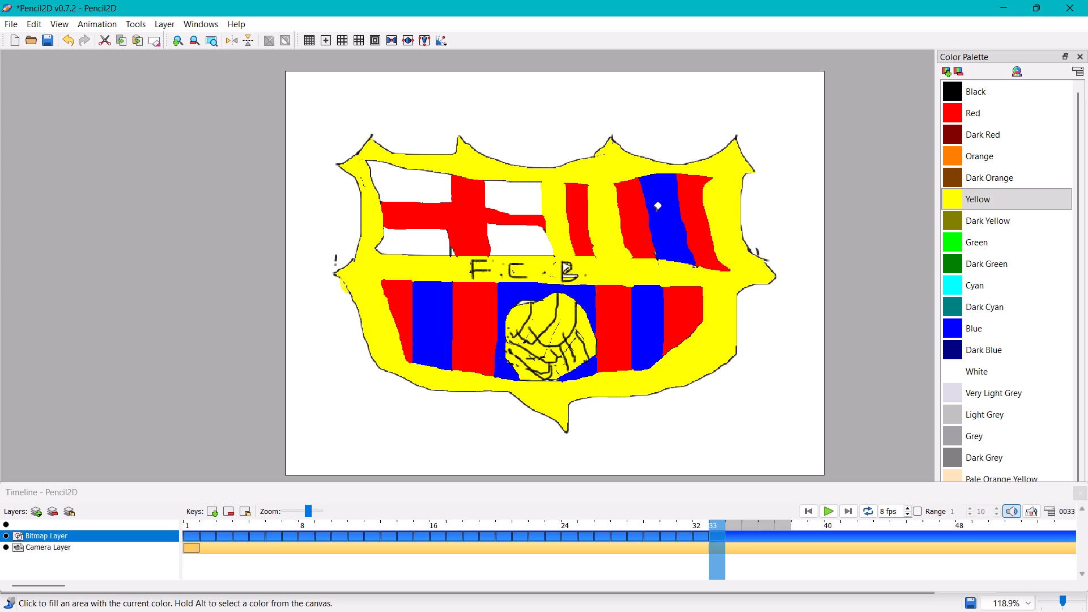
Draw black Pencil lines along the top and right edges of the upper-right striped panel.
{"action": "left_click", "coordinate": [141, 25]}
{"action": "left_click", "coordinate": [141, 25]}
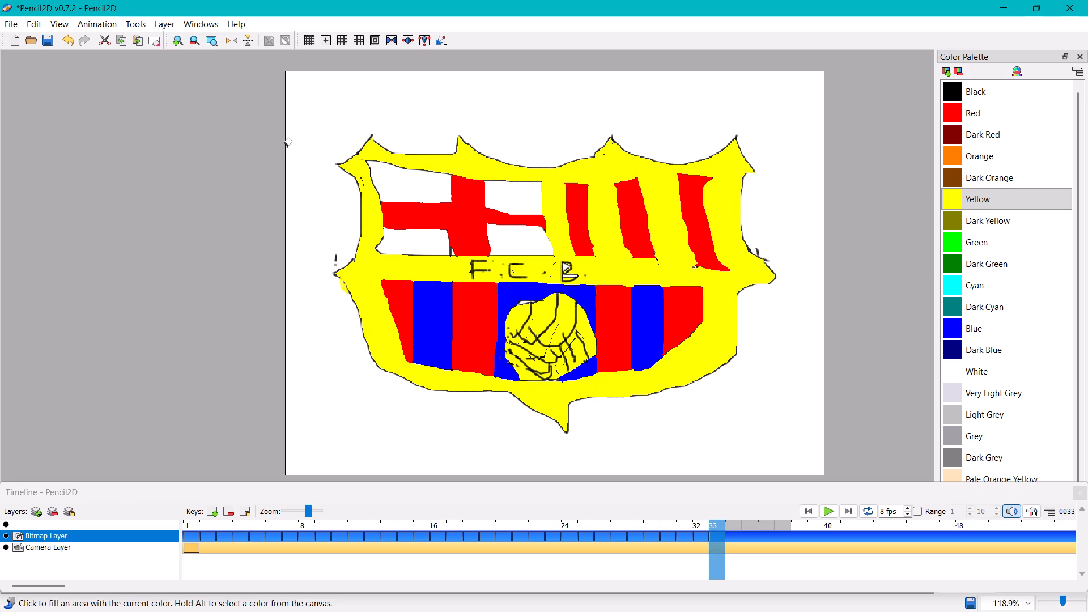
{"action": "key", "text": "n"}
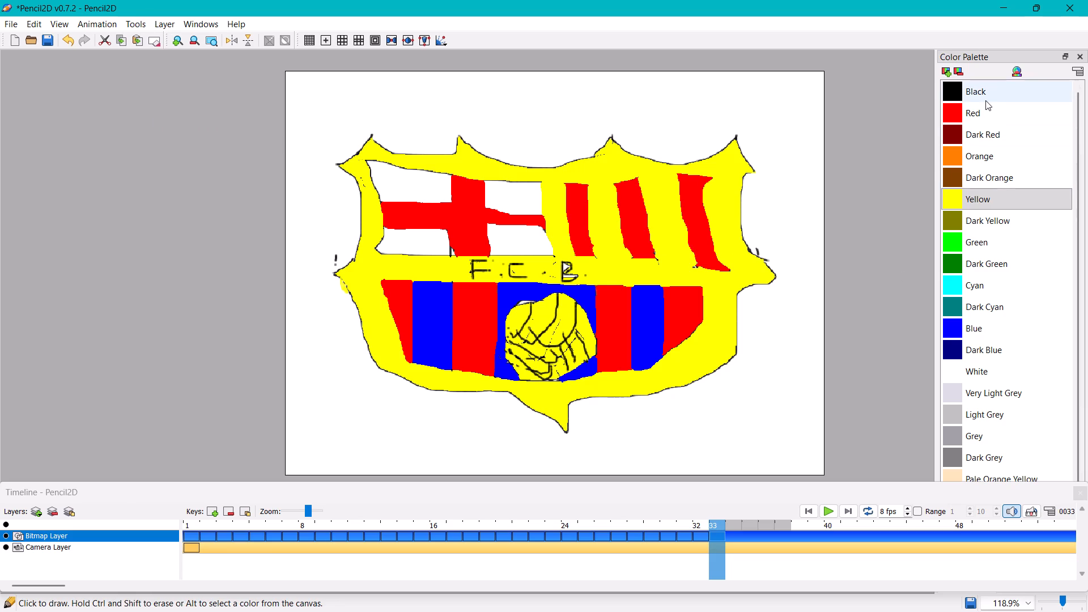
{"action": "double_click", "coordinate": [985, 100]}
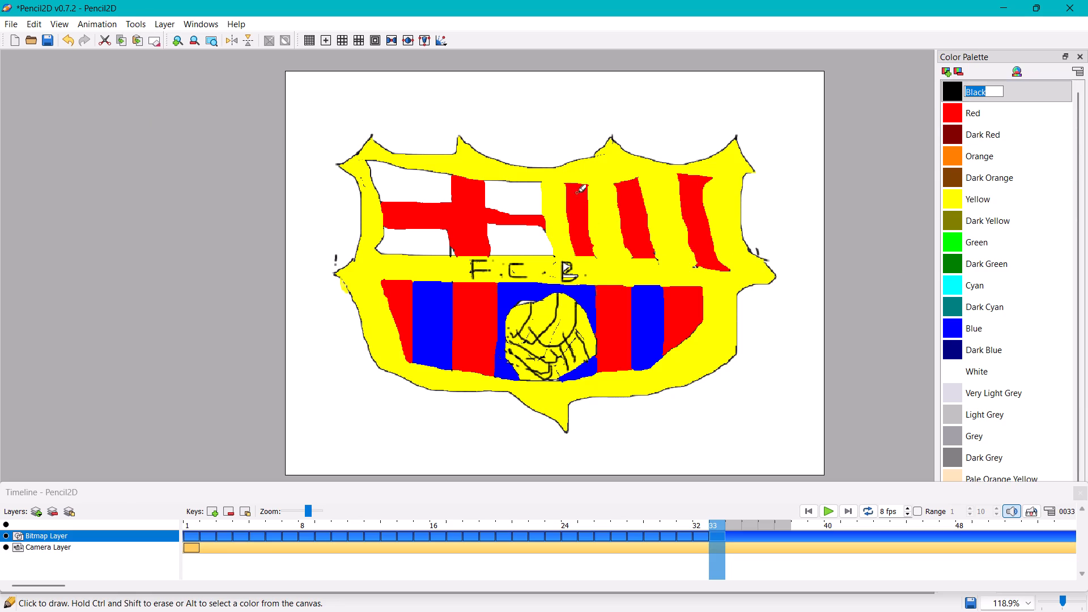
{"action": "left_click", "coordinate": [542, 181]}
{"action": "left_click_drag", "start_coordinate": [542, 181], "coordinate": [560, 182]}
{"action": "left_click_drag", "start_coordinate": [560, 182], "coordinate": [581, 183]}
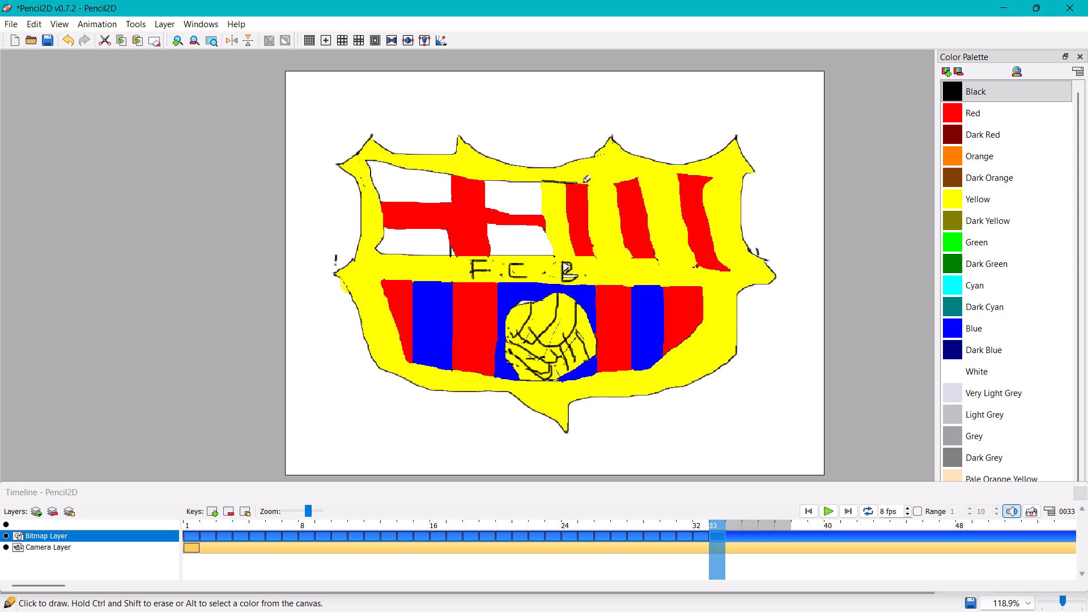
{"action": "left_click_drag", "start_coordinate": [581, 183], "coordinate": [589, 183]}
{"action": "left_click_drag", "start_coordinate": [589, 183], "coordinate": [699, 175]}
{"action": "left_click_drag", "start_coordinate": [702, 175], "coordinate": [713, 175]}
{"action": "double_click", "coordinate": [713, 175]}
{"action": "left_click_drag", "start_coordinate": [713, 175], "coordinate": [712, 202]}
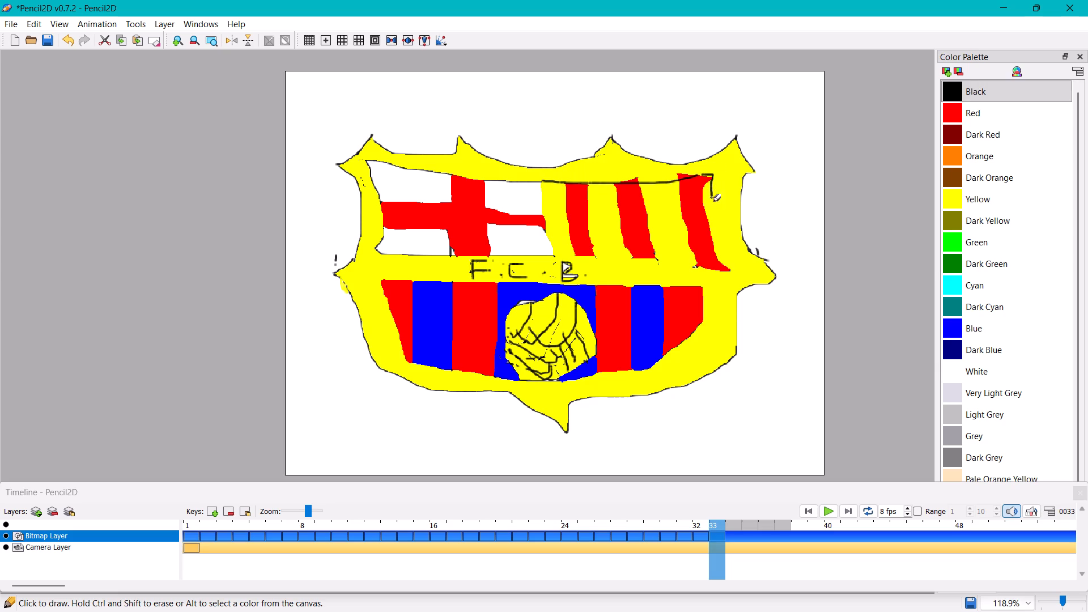
{"action": "left_click_drag", "start_coordinate": [712, 202], "coordinate": [727, 269]}
{"action": "left_click", "coordinate": [727, 269]}
Draw black lines along the bottom and left edges of the upper-right striped panel.
{"action": "double_click", "coordinate": [555, 254]}
{"action": "left_click_drag", "start_coordinate": [555, 254], "coordinate": [691, 260]}
{"action": "left_click_drag", "start_coordinate": [691, 260], "coordinate": [724, 260]}
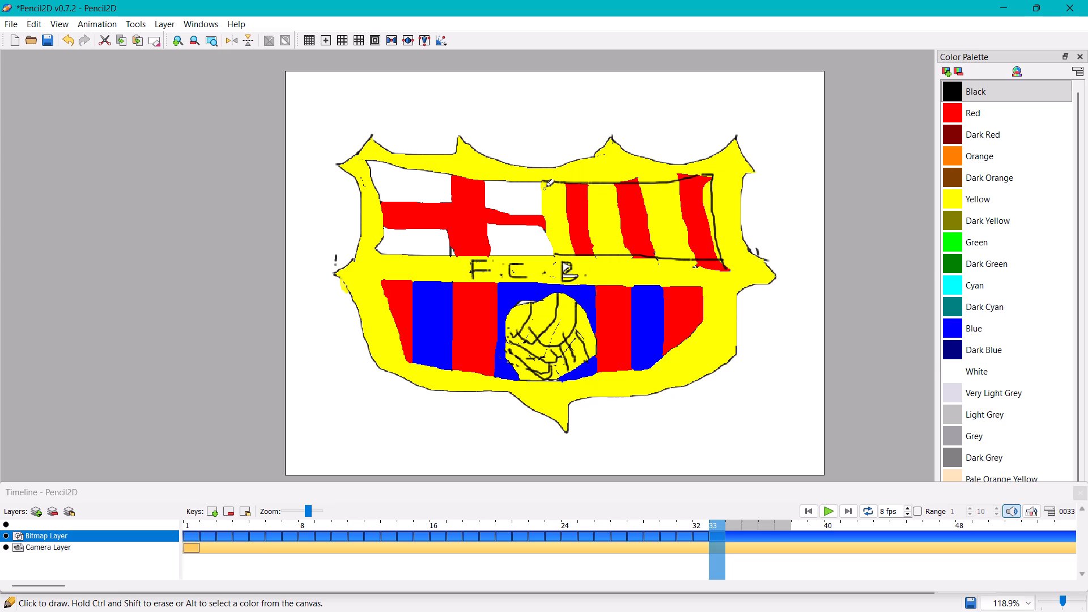
{"action": "double_click", "coordinate": [543, 182]}
{"action": "double_click", "coordinate": [543, 187]}
{"action": "left_click_drag", "start_coordinate": [543, 193], "coordinate": [549, 256]}
{"action": "left_click", "coordinate": [549, 256]}
Outline the left and top edges of the white quarter below the red cross's right arm in black.
{"action": "double_click", "coordinate": [487, 224]}
{"action": "left_click_drag", "start_coordinate": [487, 224], "coordinate": [487, 254]}
{"action": "left_click", "coordinate": [487, 254]}
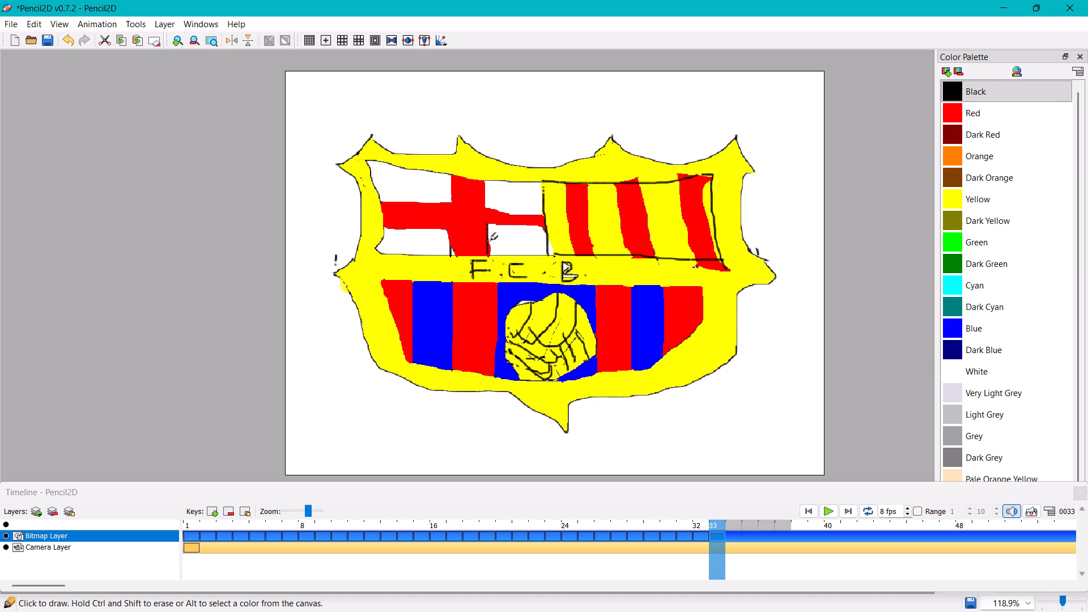
{"action": "double_click", "coordinate": [488, 228]}
{"action": "left_click_drag", "start_coordinate": [489, 228], "coordinate": [504, 227]}
{"action": "left_click_drag", "start_coordinate": [505, 227], "coordinate": [532, 227]}
{"action": "triple_click", "coordinate": [539, 227]}
{"action": "double_click", "coordinate": [542, 227]}
Outline the bottom and right edges of the white quarter above the red cross's right arm in black.
{"action": "left_click", "coordinate": [486, 208]}
{"action": "left_click_drag", "start_coordinate": [484, 208], "coordinate": [503, 208]}
{"action": "left_click_drag", "start_coordinate": [508, 207], "coordinate": [534, 206]}
{"action": "double_click", "coordinate": [537, 206]}
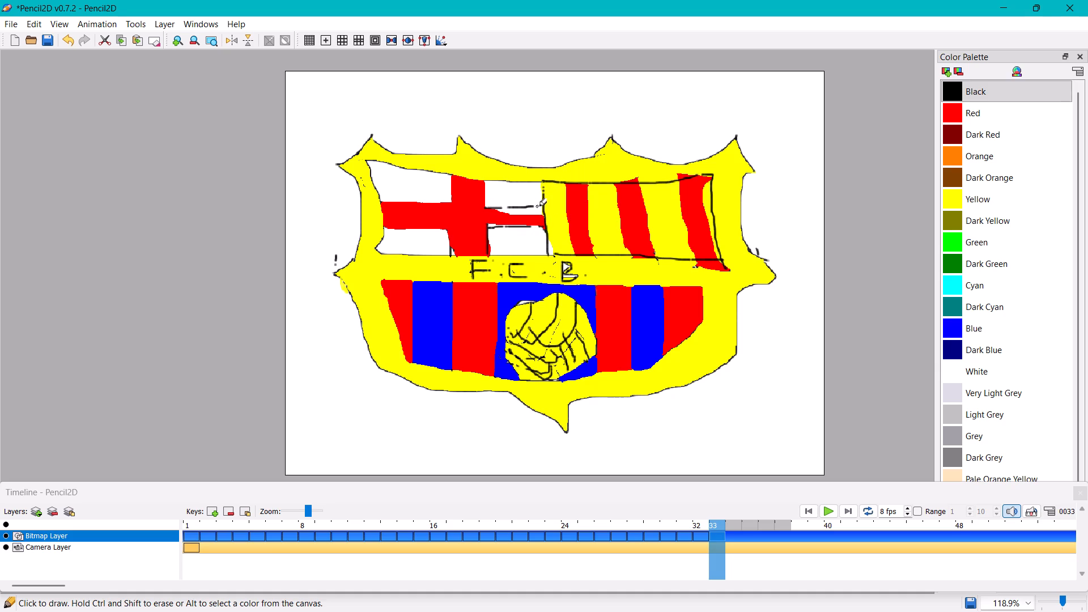
{"action": "left_click_drag", "start_coordinate": [538, 206], "coordinate": [490, 208]}
{"action": "left_click_drag", "start_coordinate": [490, 208], "coordinate": [536, 209]}
{"action": "triple_click", "coordinate": [538, 209]}
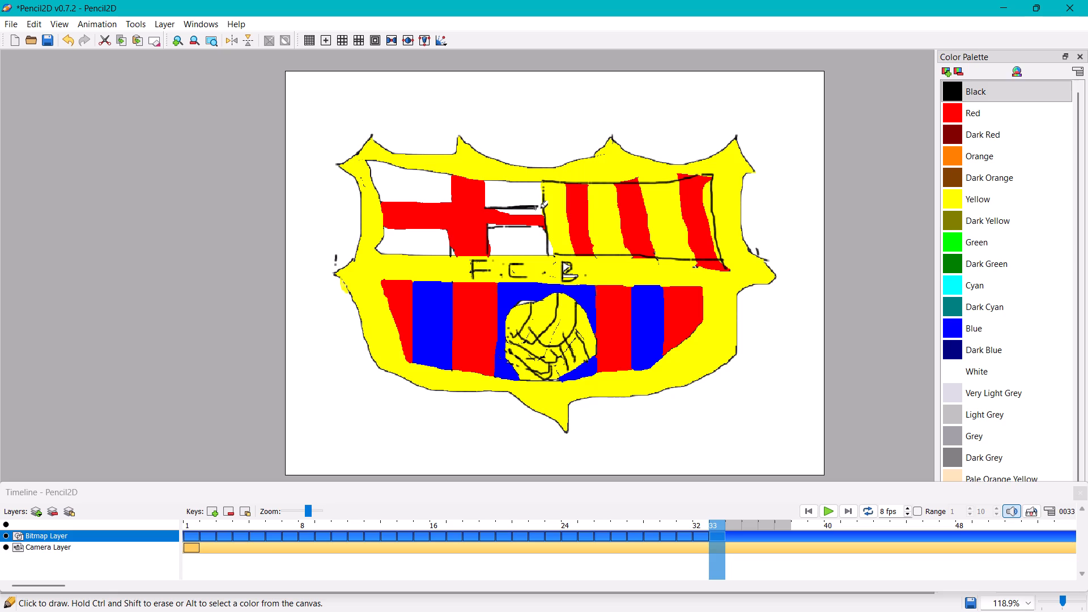
{"action": "double_click", "coordinate": [541, 209]}
{"action": "double_click", "coordinate": [541, 205]}
{"action": "left_click", "coordinate": [532, 205]}
{"action": "double_click", "coordinate": [540, 205]}
{"action": "left_click_drag", "start_coordinate": [545, 205], "coordinate": [535, 205]}
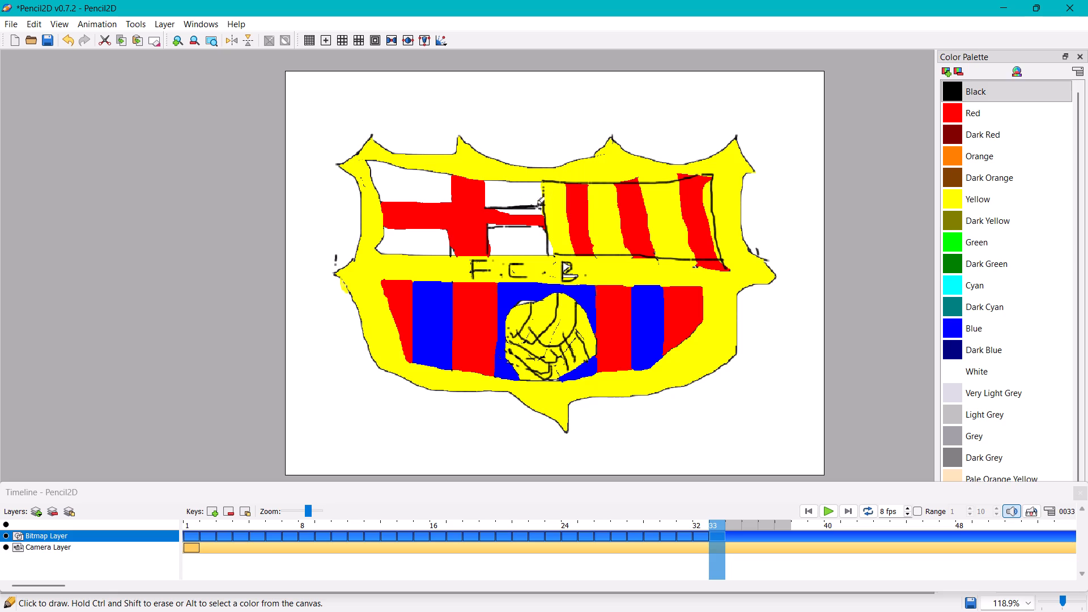
{"action": "left_click_drag", "start_coordinate": [535, 205], "coordinate": [527, 205]}
{"action": "left_click", "coordinate": [527, 205]}
{"action": "triple_click", "coordinate": [541, 182]}
{"action": "left_click_drag", "start_coordinate": [541, 190], "coordinate": [541, 196]}
{"action": "left_click", "coordinate": [541, 196]}
Draw a black line along the top edge of the red cross panel, from its upper-left corner to the striped panel.
{"action": "left_click_drag", "start_coordinate": [369, 160], "coordinate": [372, 160]}
{"action": "left_click_drag", "start_coordinate": [372, 160], "coordinate": [448, 176]}
{"action": "left_click_drag", "start_coordinate": [452, 176], "coordinate": [469, 178]}
{"action": "left_click", "coordinate": [472, 178]}
{"action": "left_click_drag", "start_coordinate": [484, 178], "coordinate": [497, 180]}
{"action": "left_click_drag", "start_coordinate": [504, 180], "coordinate": [533, 183]}
{"action": "left_click", "coordinate": [533, 183]}
{"action": "double_click", "coordinate": [537, 184]}
{"action": "left_click", "coordinate": [533, 182]}
{"action": "left_click", "coordinate": [528, 181]}
{"action": "left_click", "coordinate": [521, 180]}
{"action": "left_click", "coordinate": [517, 180]}
{"action": "left_click_drag", "start_coordinate": [515, 180], "coordinate": [509, 180]}
Reinforce the black top edge above the cross's vertical bar and the white quarter beside the striped panel.
{"action": "left_click_drag", "start_coordinate": [454, 180], "coordinate": [468, 180]}
{"action": "left_click", "coordinate": [468, 180]}
{"action": "left_click_drag", "start_coordinate": [450, 178], "coordinate": [486, 185]}
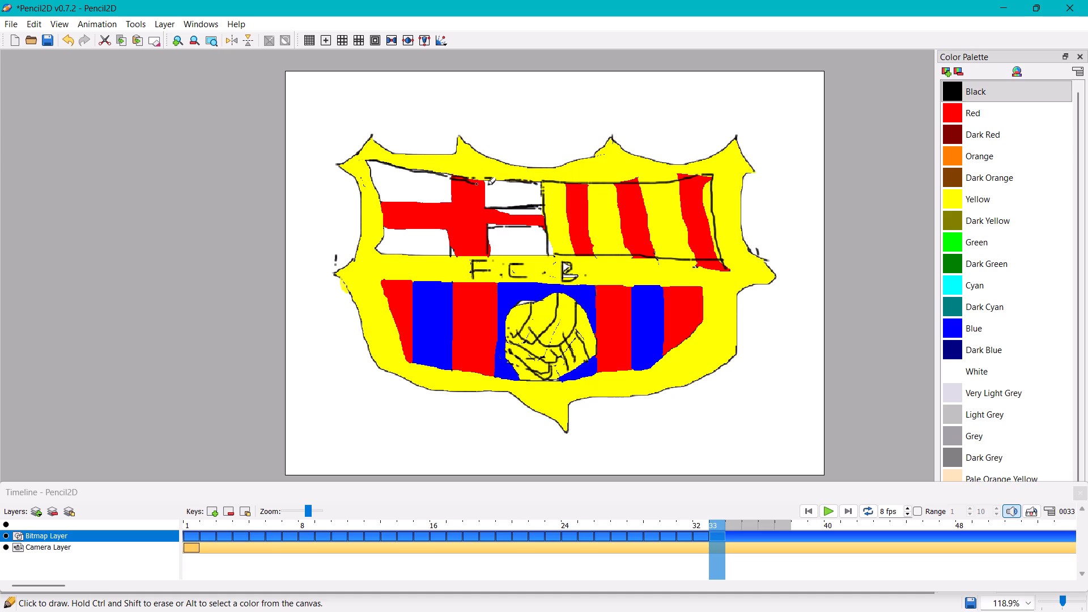
{"action": "left_click_drag", "start_coordinate": [486, 185], "coordinate": [482, 185]}
{"action": "left_click", "coordinate": [460, 180]}
{"action": "left_click_drag", "start_coordinate": [463, 180], "coordinate": [491, 180]}
{"action": "left_click_drag", "start_coordinate": [497, 180], "coordinate": [504, 180]}
{"action": "left_click_drag", "start_coordinate": [504, 180], "coordinate": [527, 181]}
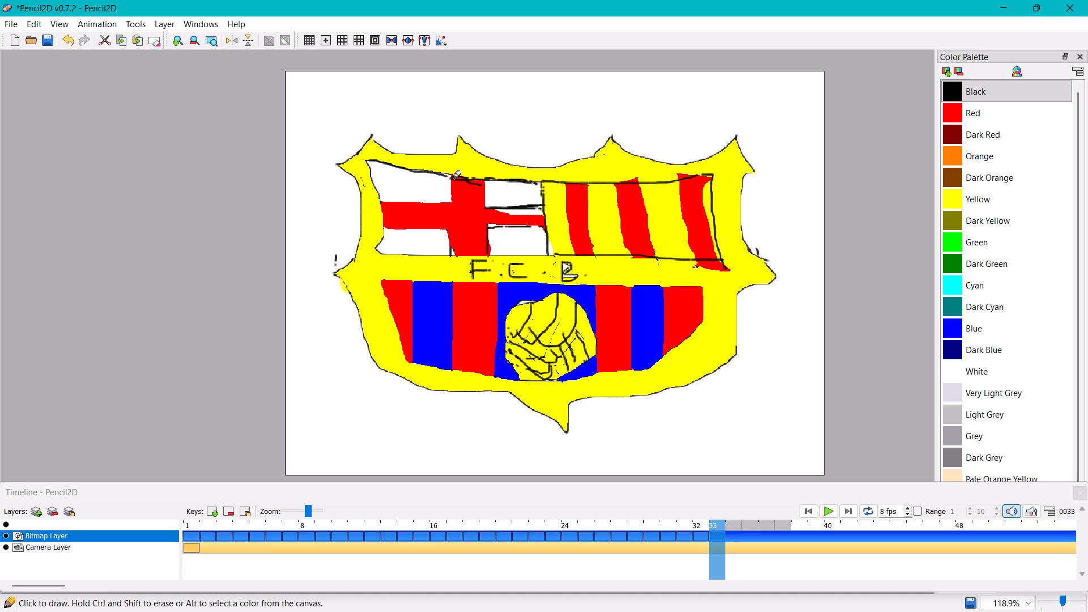
Outline the right and bottom edges of the white quarter above the red cross's left arm in black.
{"action": "triple_click", "coordinate": [452, 178]}
{"action": "left_click_drag", "start_coordinate": [451, 178], "coordinate": [451, 198]}
{"action": "double_click", "coordinate": [380, 201]}
{"action": "left_click_drag", "start_coordinate": [389, 201], "coordinate": [401, 202]}
{"action": "left_click_drag", "start_coordinate": [406, 202], "coordinate": [426, 203]}
{"action": "left_click_drag", "start_coordinate": [426, 203], "coordinate": [450, 203]}
{"action": "left_click", "coordinate": [450, 203]}
{"action": "double_click", "coordinate": [450, 195]}
{"action": "left_click_drag", "start_coordinate": [450, 195], "coordinate": [450, 201]}
{"action": "left_click", "coordinate": [450, 201]}
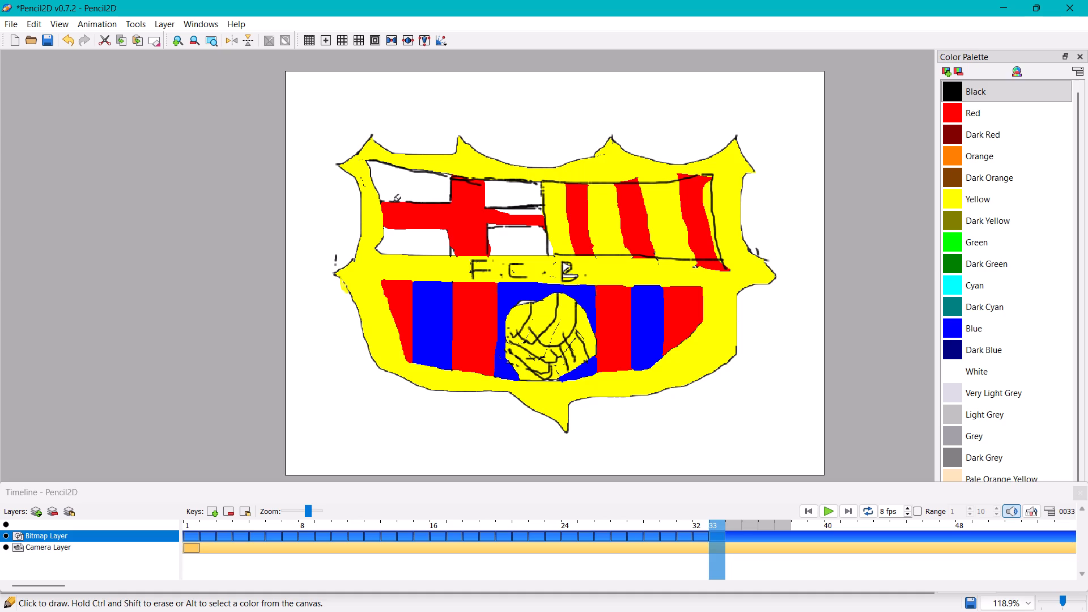
{"action": "double_click", "coordinate": [381, 202]}
{"action": "left_click_drag", "start_coordinate": [383, 202], "coordinate": [413, 202]}
{"action": "left_click", "coordinate": [413, 202]}
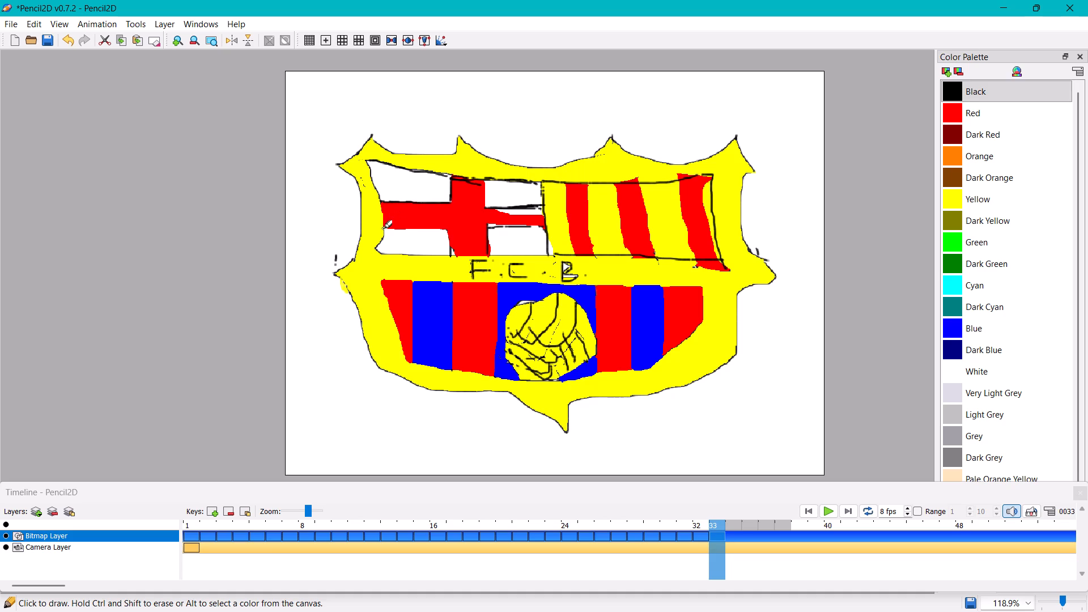
Outline the top and right edges of the white quarter below the red cross's left arm in black.
{"action": "left_click", "coordinate": [383, 228]}
{"action": "left_click_drag", "start_coordinate": [383, 228], "coordinate": [397, 233]}
{"action": "left_click_drag", "start_coordinate": [397, 233], "coordinate": [449, 232]}
{"action": "double_click", "coordinate": [449, 232]}
{"action": "double_click", "coordinate": [448, 228]}
{"action": "left_click_drag", "start_coordinate": [448, 235], "coordinate": [448, 256]}
{"action": "left_click", "coordinate": [448, 256]}
Reinforce the black line along the lower edge of the red cross's right arm.
{"action": "double_click", "coordinate": [488, 228]}
{"action": "left_click_drag", "start_coordinate": [488, 228], "coordinate": [543, 228]}
{"action": "triple_click", "coordinate": [543, 228]}
Fill the white gap in the cross's right arm and the whole cross with Red, undoing the surplus last fill.
{"action": "left_click", "coordinate": [967, 113]}
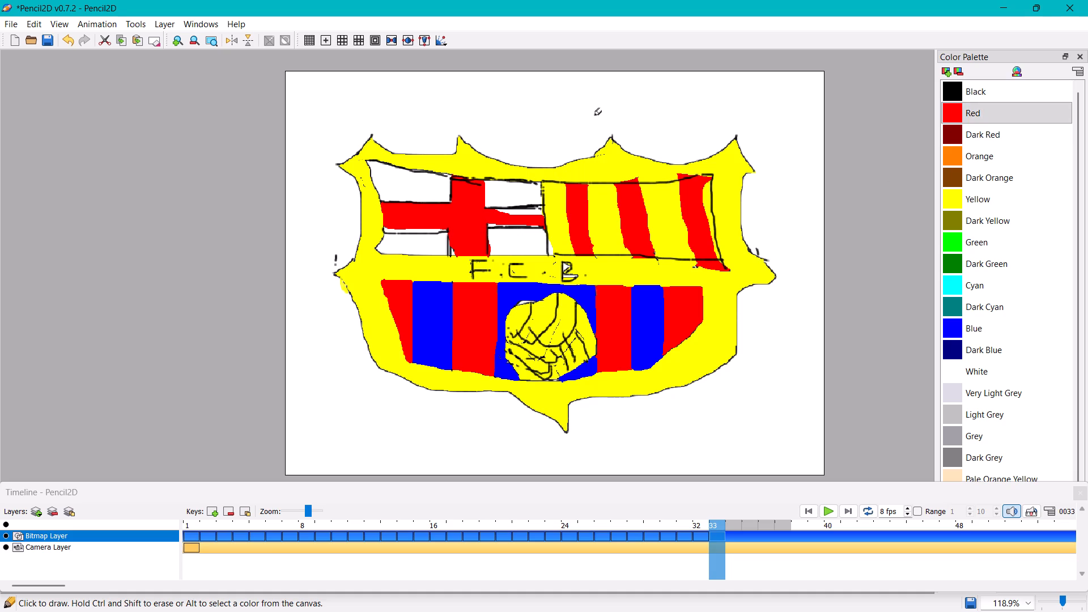
{"action": "key", "text": "k"}
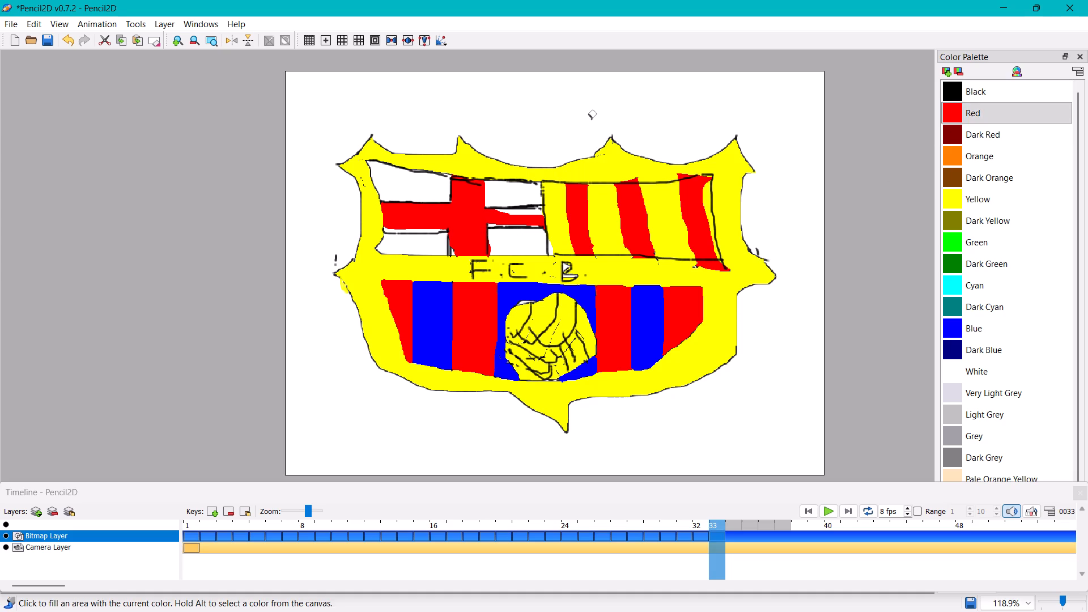
{"action": "double_click", "coordinate": [528, 214]}
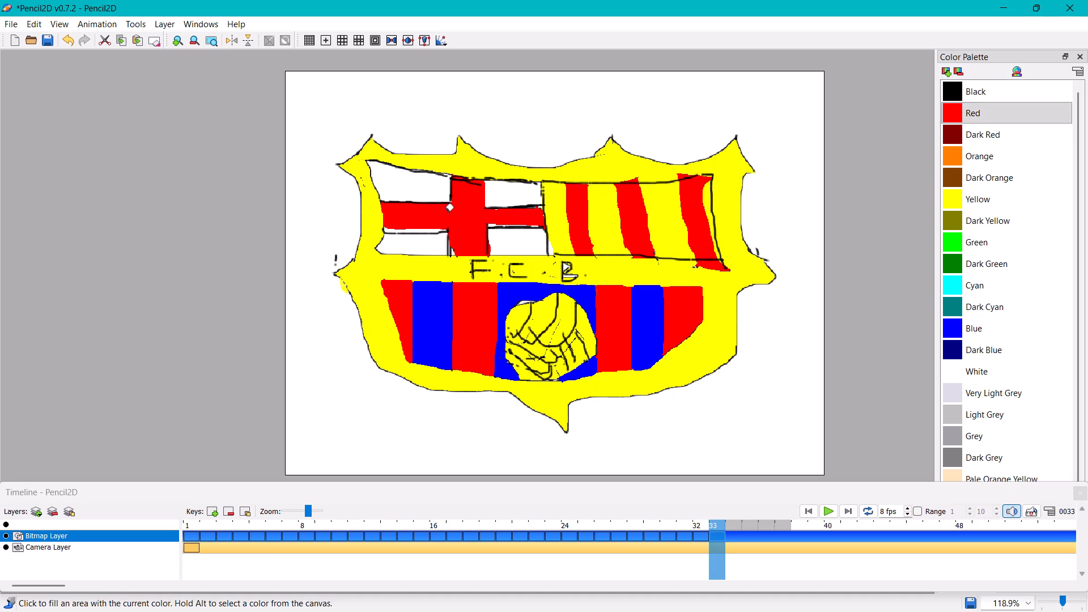
{"action": "double_click", "coordinate": [441, 212]}
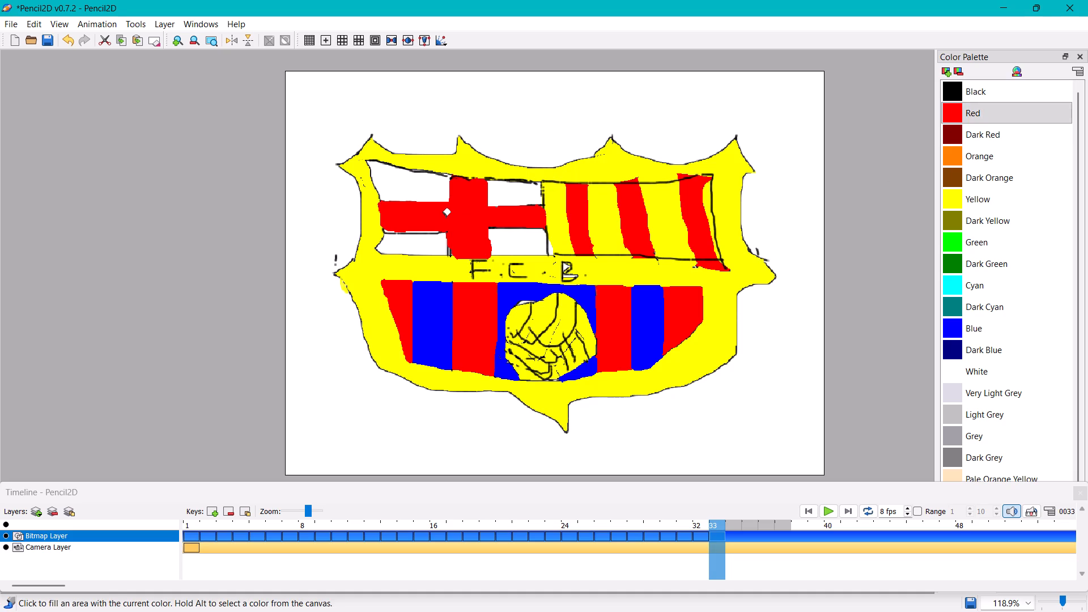
{"action": "key", "text": "ctrl+z"}
Play the animation to review the crest being drawn frame by frame.
{"action": "left_click", "coordinate": [827, 513]}
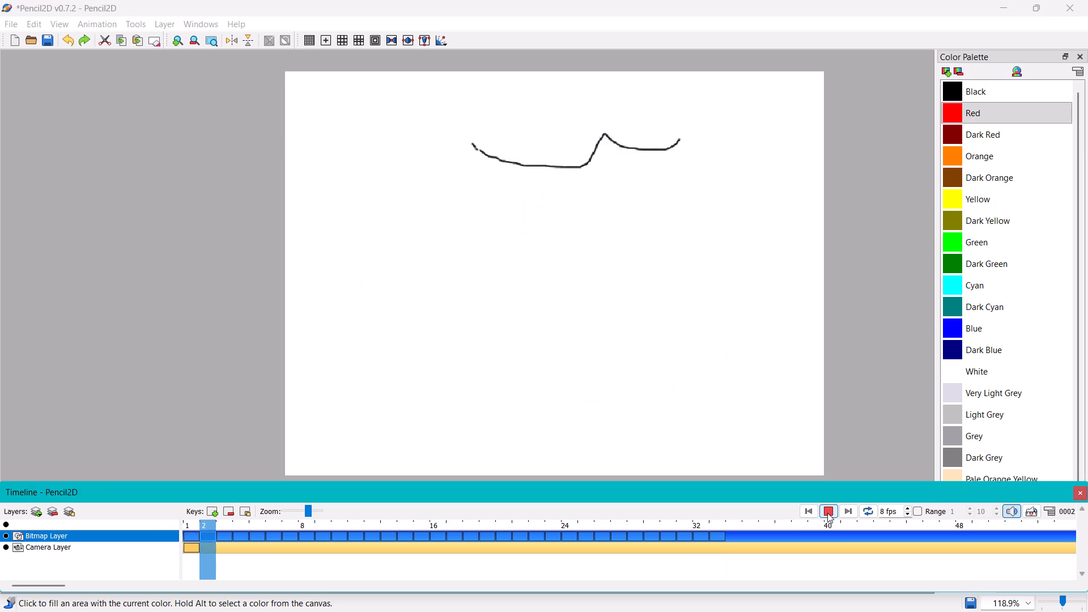